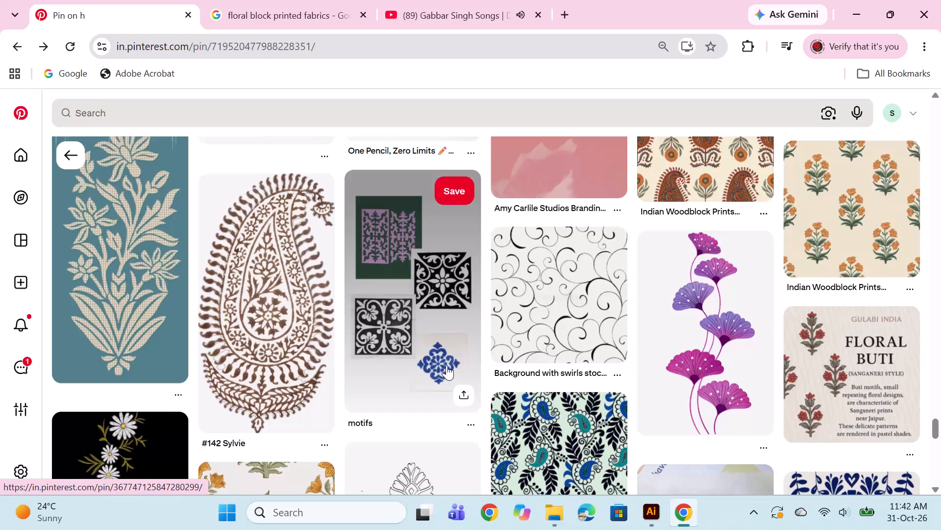
# Browse the related block-print and floral motif pins to find a suitable motif reference.
pyautogui.scroll(-1, 446, 361)
pyautogui.scroll(3, 446, 361)
pyautogui.scroll(-5, 446, 361)
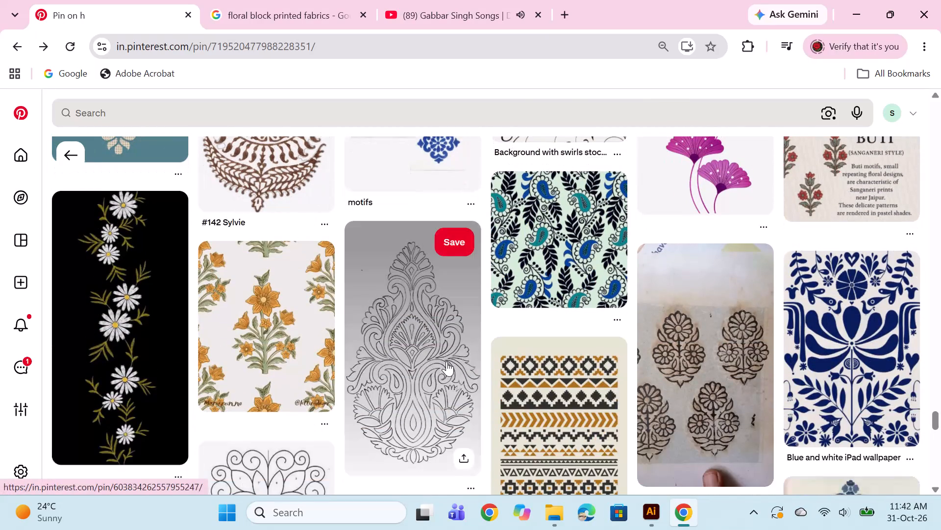
pyautogui.scroll(-2, 446, 361)
pyautogui.scroll(2, 628, 338)
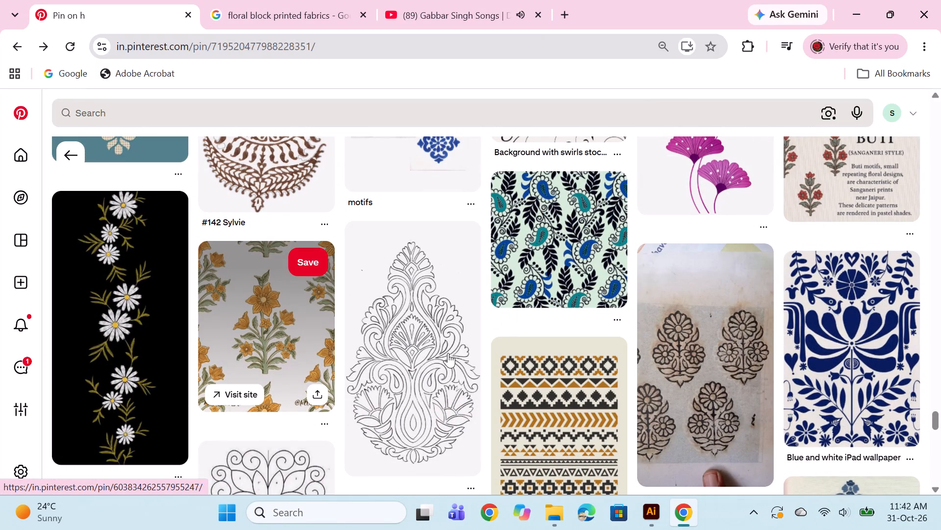
pyautogui.scroll(-2, 661, 413)
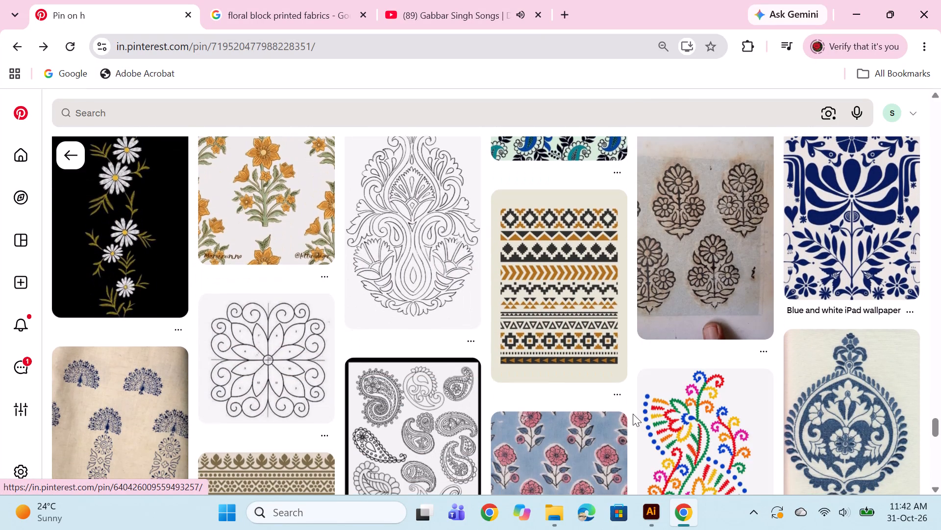
pyautogui.scroll(-1, 495, 321)
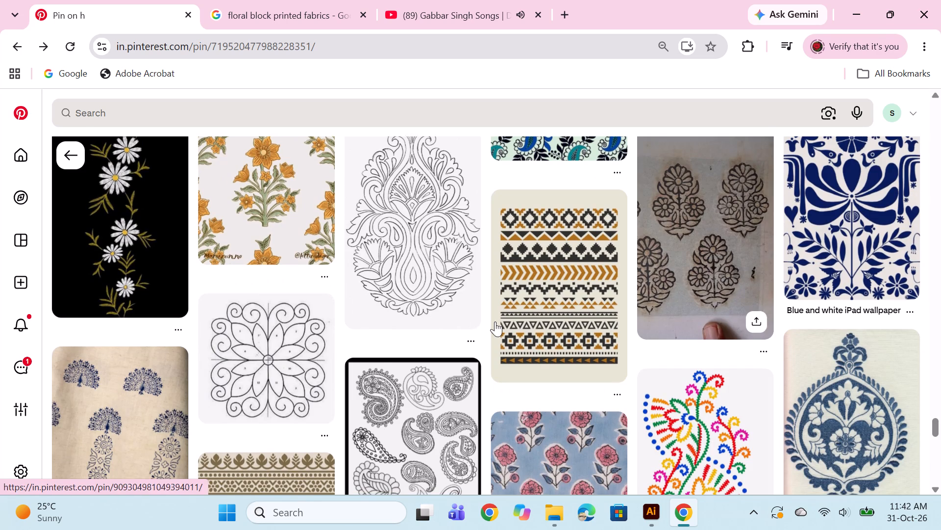
pyautogui.scroll(-1, 495, 321)
pyautogui.scroll(-5, 456, 334)
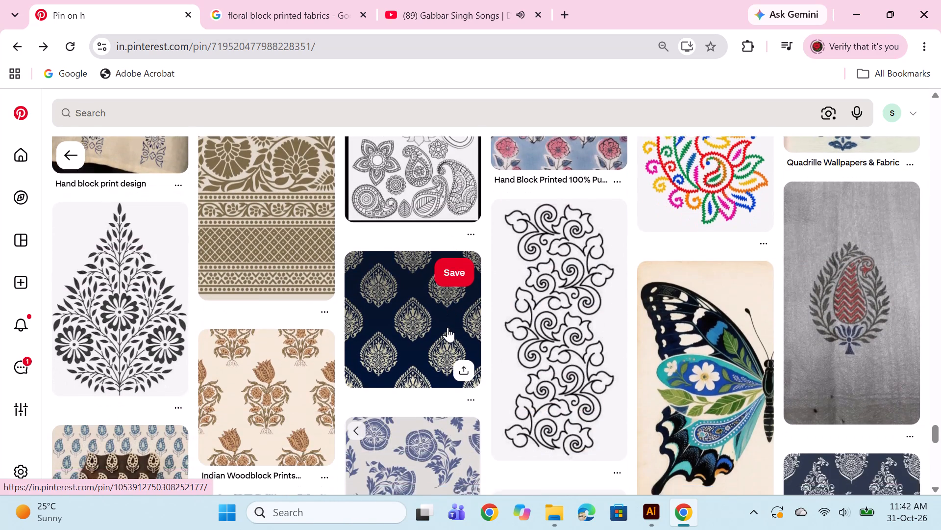
pyautogui.scroll(-1, 453, 396)
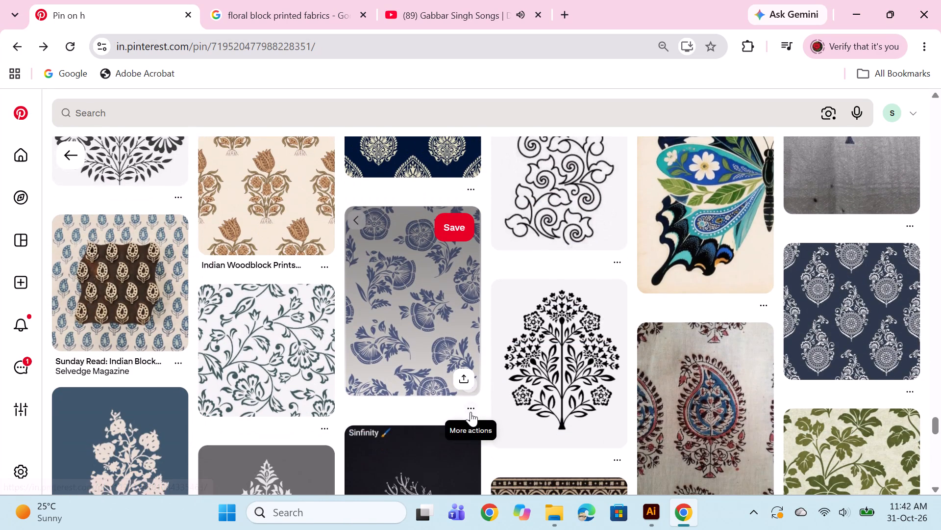
pyautogui.scroll(-4, 471, 412)
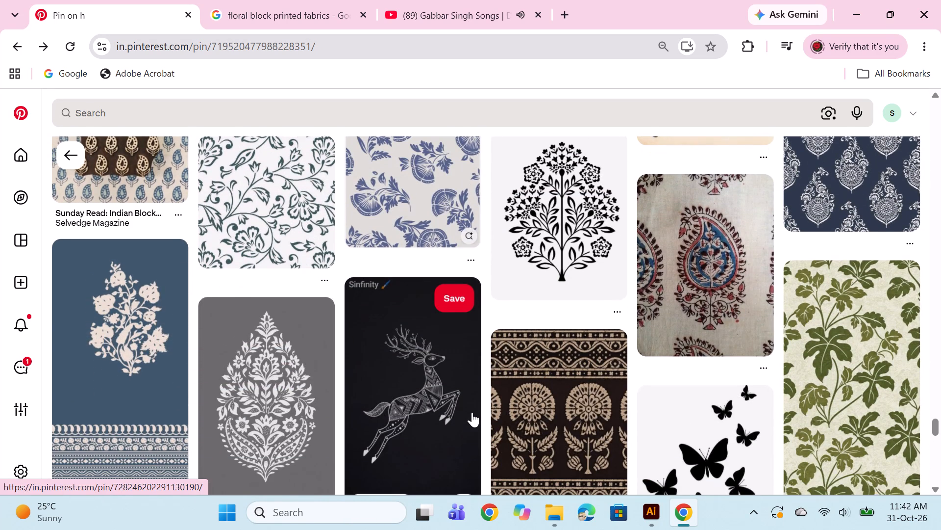
pyautogui.scroll(-3, 474, 430)
pyautogui.scroll(-3, 448, 462)
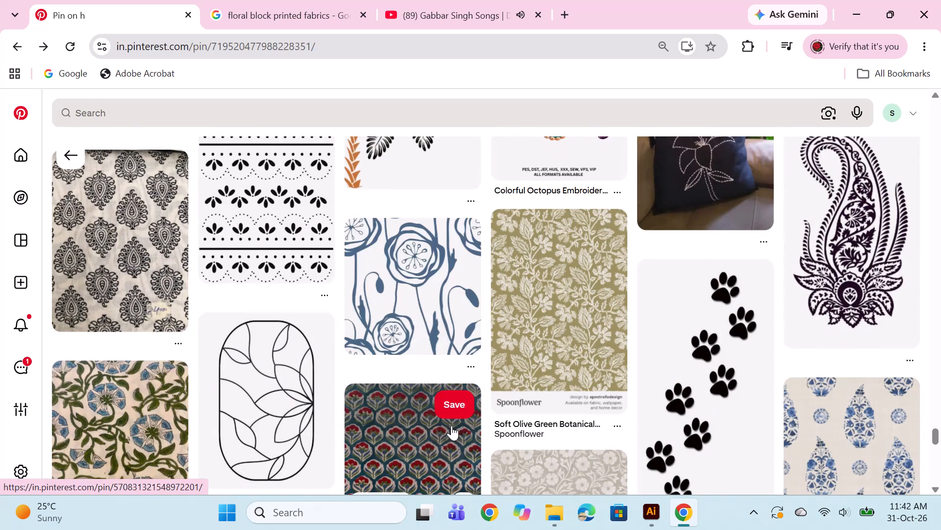
pyautogui.scroll(-1, 455, 429)
pyautogui.scroll(-4, 495, 409)
pyautogui.scroll(-1, 494, 360)
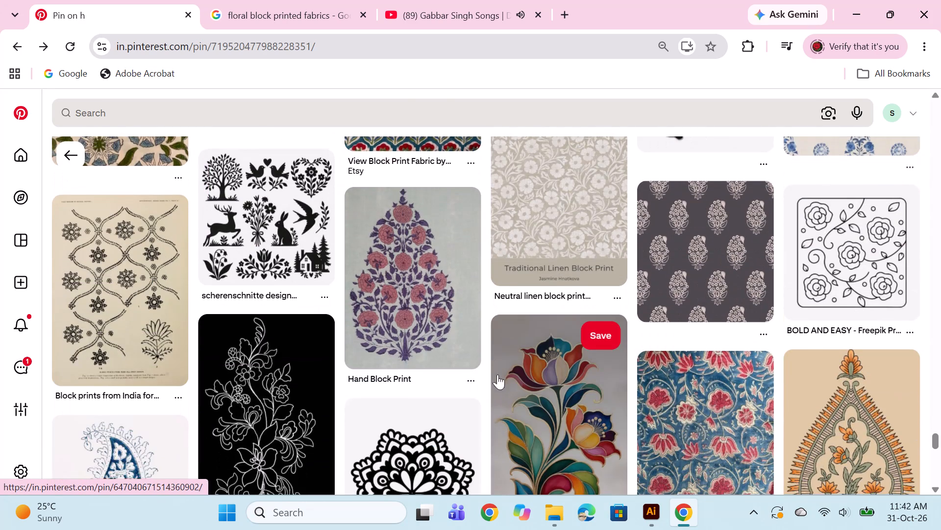
pyautogui.scroll(-9, 497, 374)
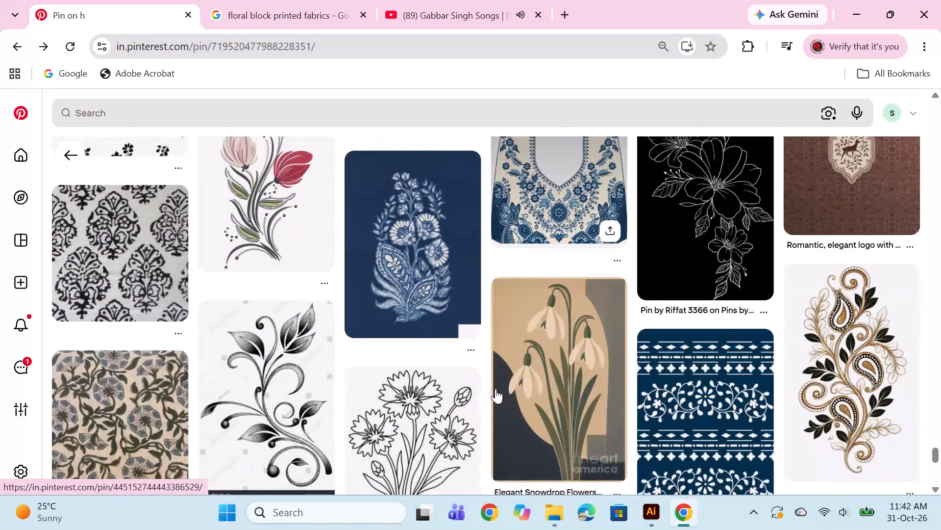
pyautogui.scroll(-6, 484, 385)
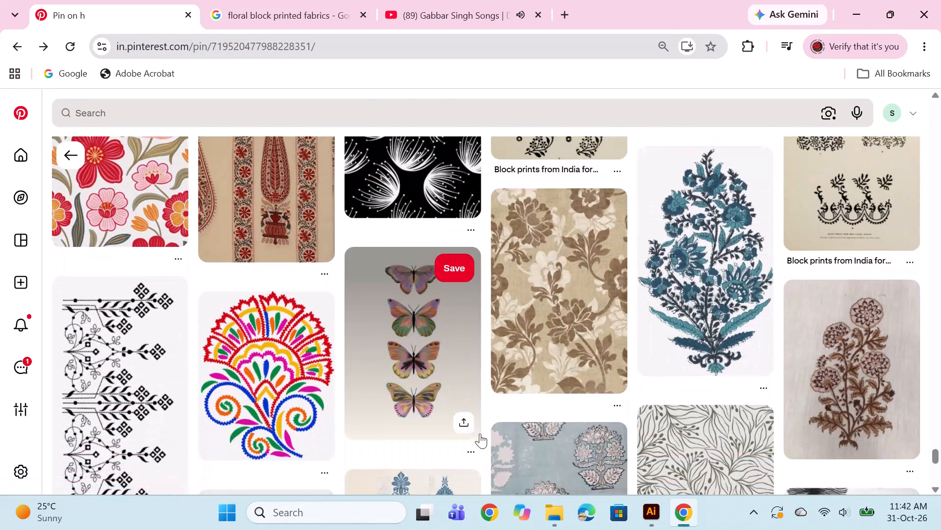
pyautogui.scroll(2, 480, 433)
pyautogui.scroll(-6, 482, 429)
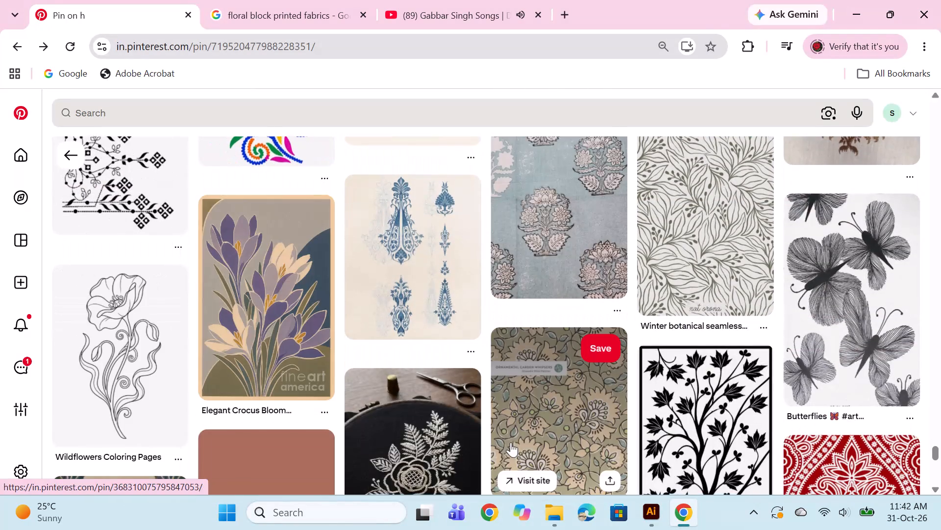
pyautogui.scroll(-4, 509, 424)
pyautogui.scroll(-2, 529, 388)
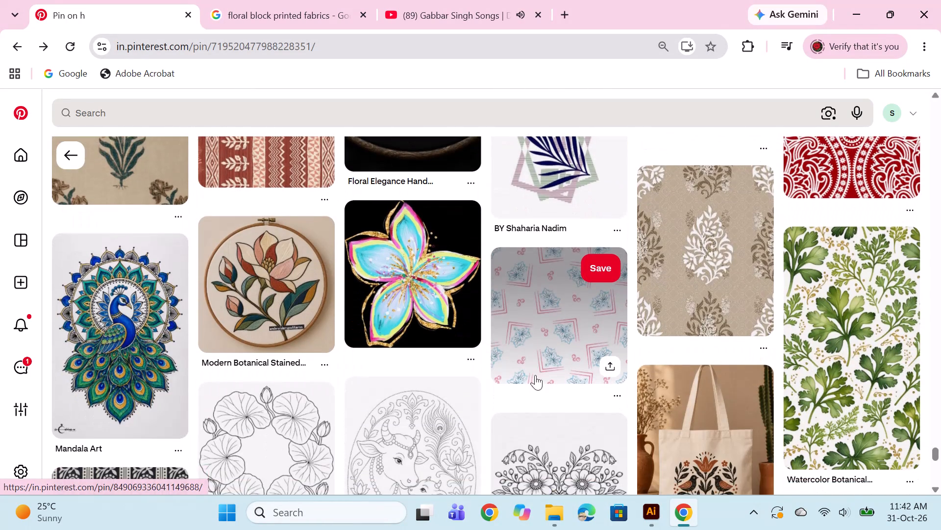
pyautogui.scroll(-6, 540, 406)
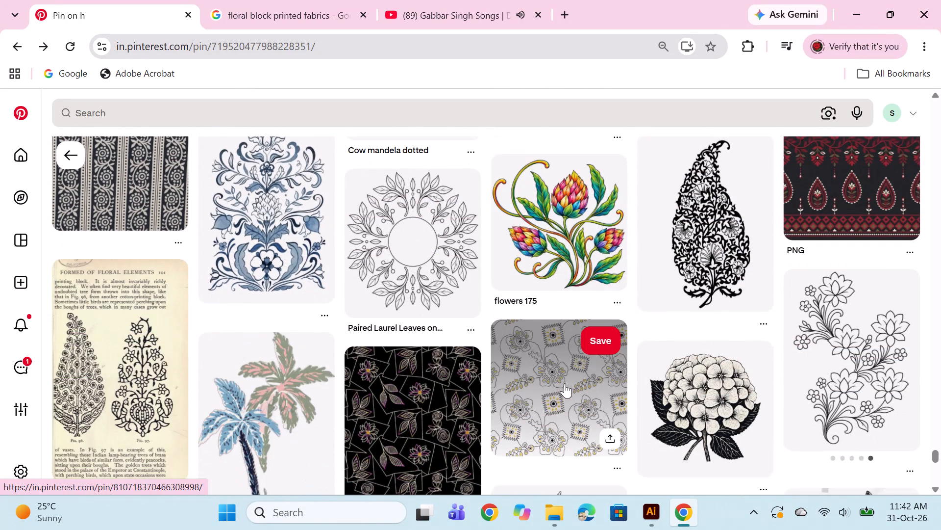
pyautogui.scroll(-5, 561, 395)
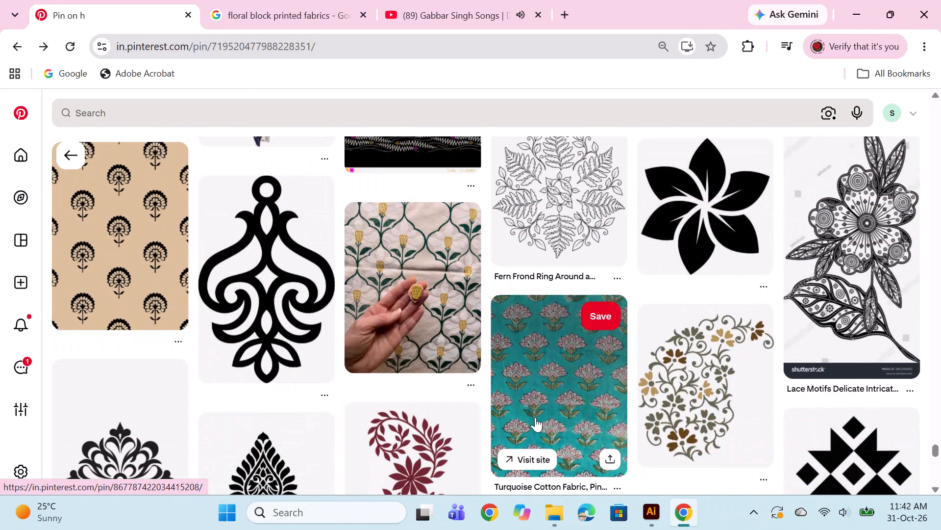
pyautogui.scroll(-7, 542, 377)
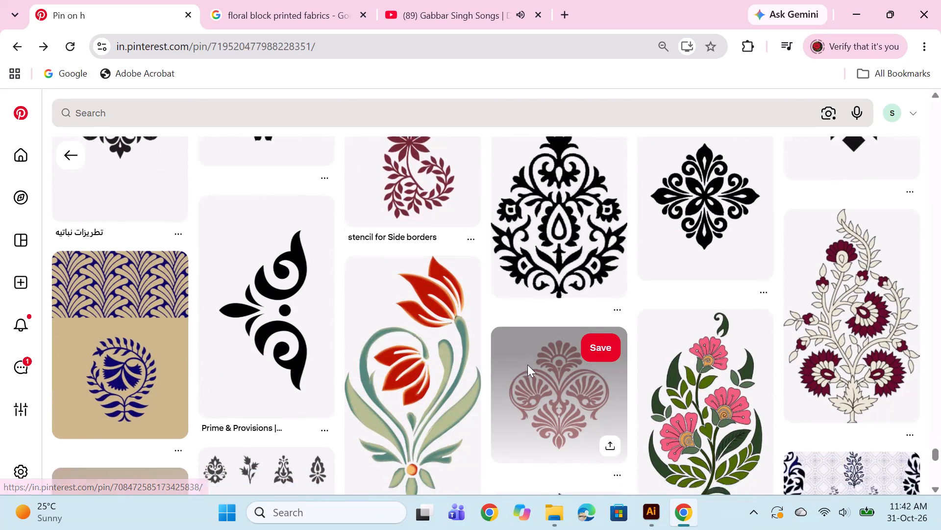
pyautogui.scroll(-9, 522, 353)
pyautogui.scroll(3, 512, 370)
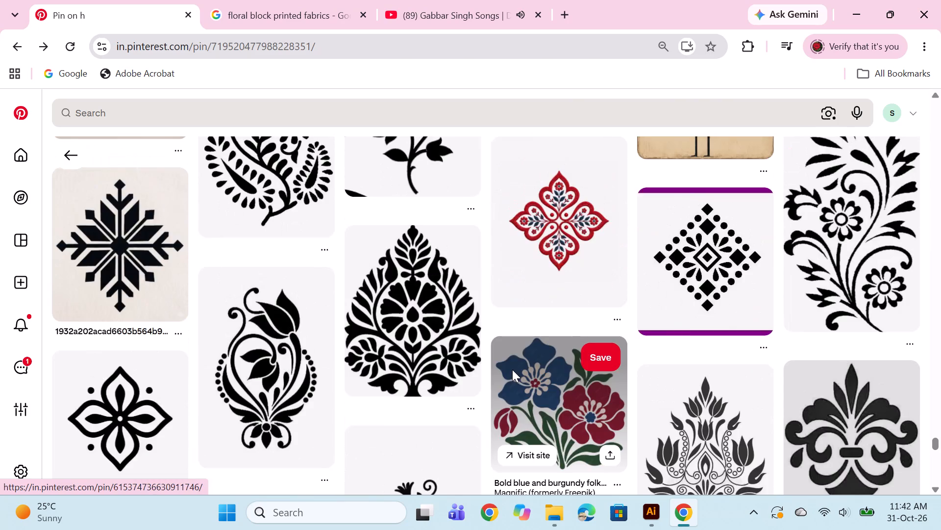
pyautogui.scroll(3, 511, 369)
pyautogui.scroll(-3, 508, 364)
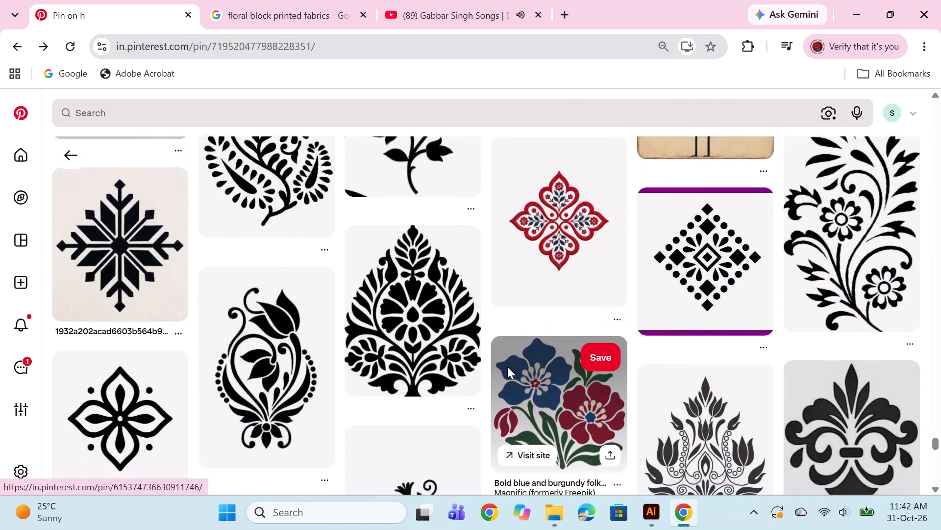
pyautogui.scroll(-2, 507, 367)
pyautogui.scroll(2, 511, 375)
pyautogui.scroll(-1, 508, 390)
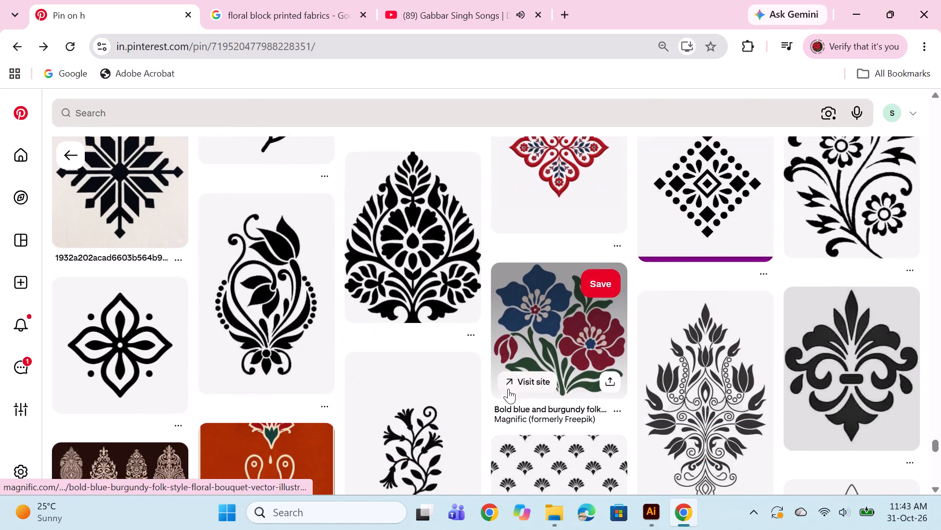
pyautogui.scroll(-8, 509, 394)
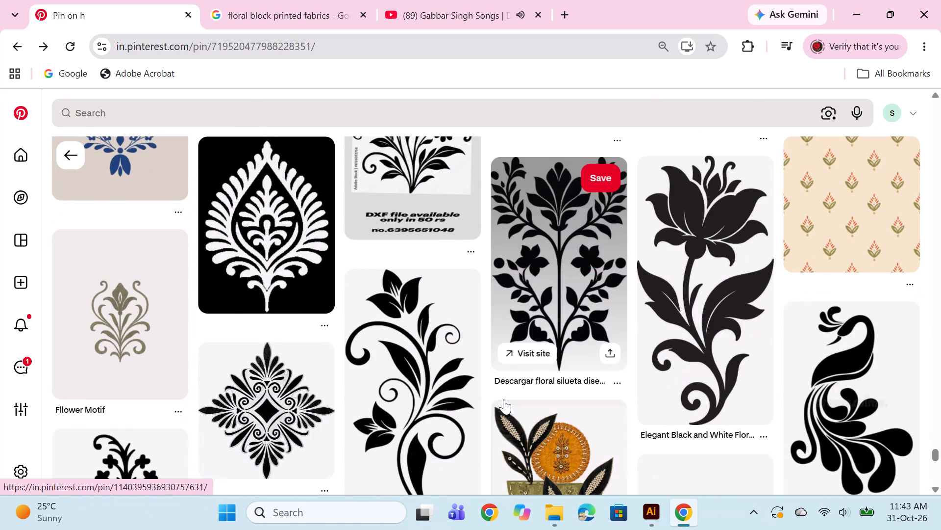
pyautogui.scroll(-5, 498, 381)
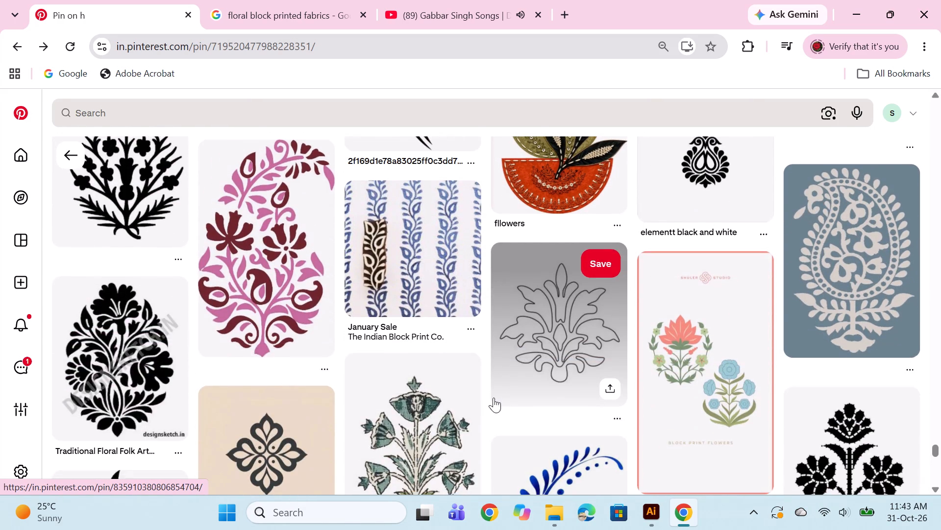
pyautogui.scroll(2, 507, 387)
pyautogui.scroll(-6, 507, 402)
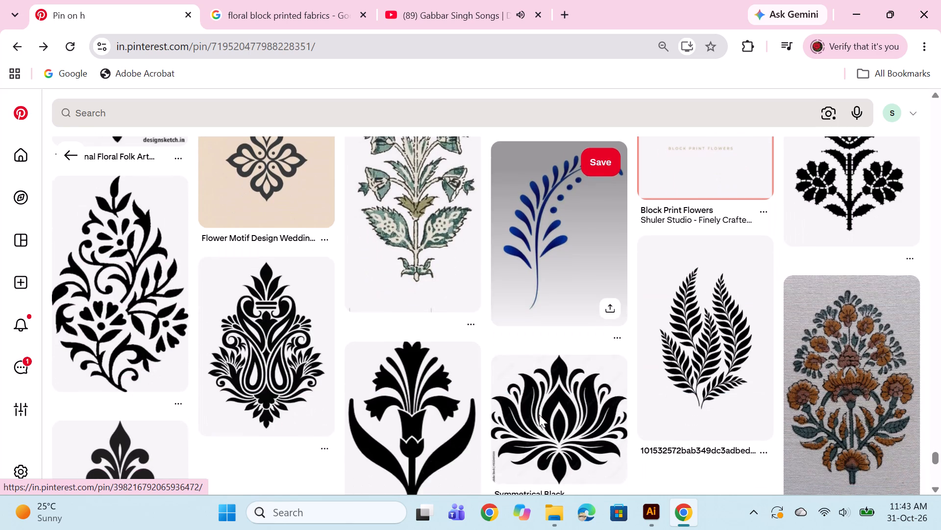
pyautogui.scroll(2, 539, 415)
pyautogui.scroll(-1, 539, 415)
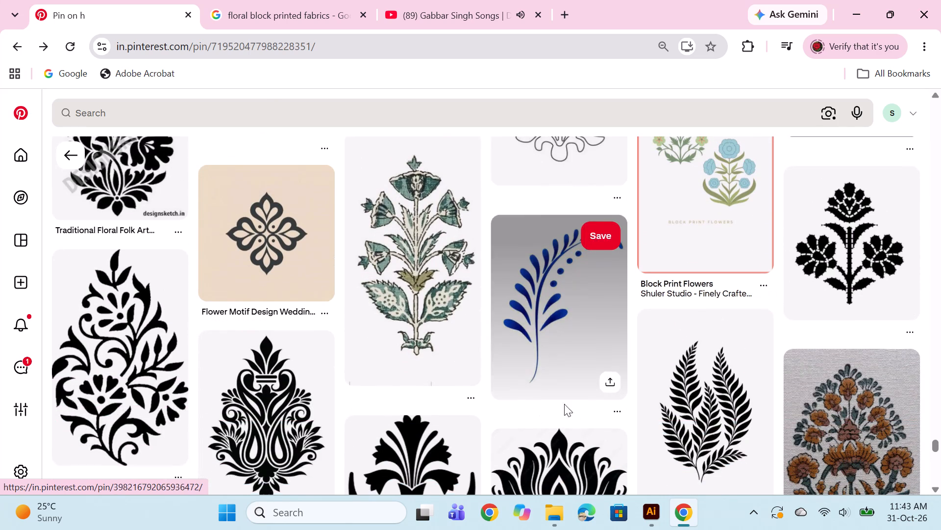
# Open the pin with the black stitched-edge plant motif bearing three flower heads and copy its image.
pyautogui.click(833, 261)
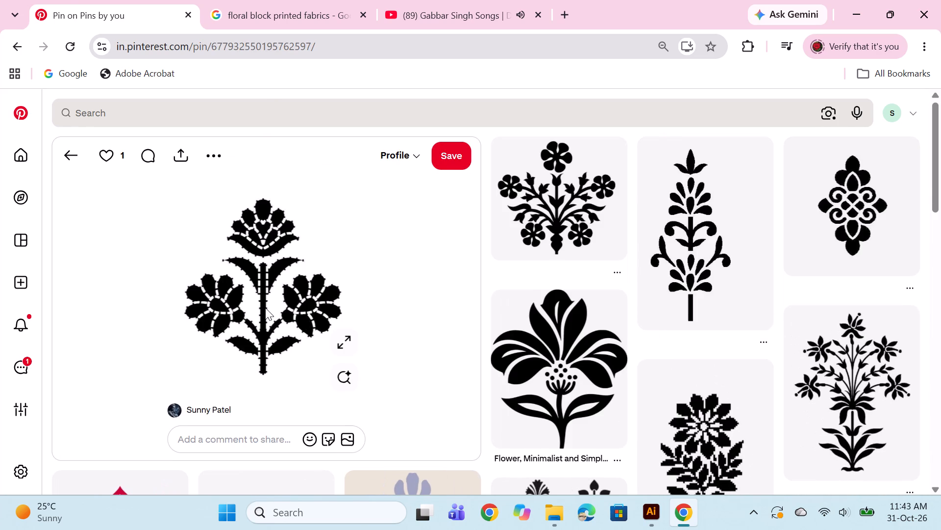
pyautogui.scroll(-2, 265, 308)
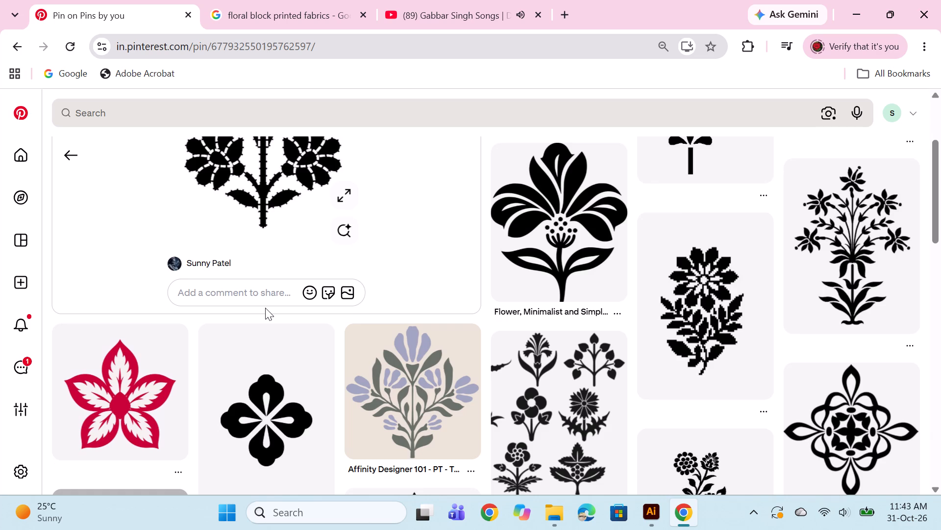
pyautogui.scroll(2, 263, 308)
pyautogui.rightClick(263, 308)
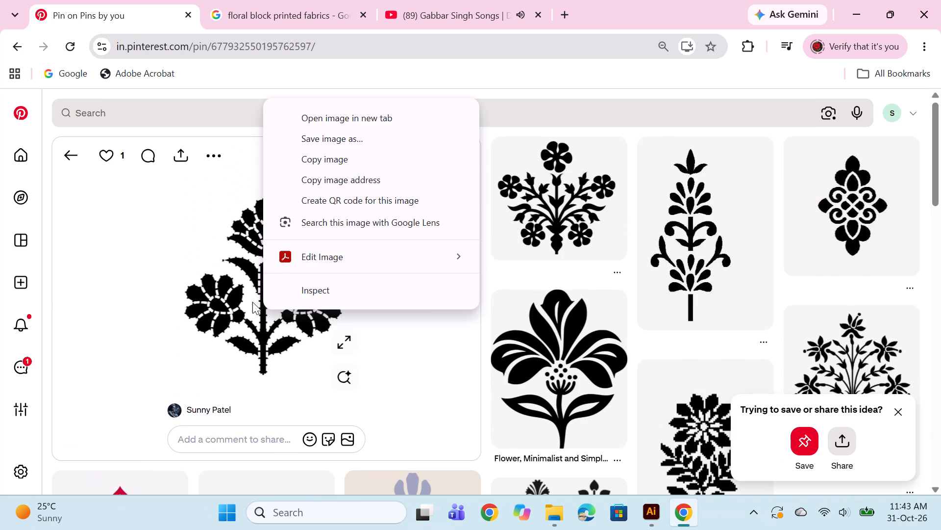
pyautogui.scroll(-3, 217, 286)
pyautogui.scroll(5, 287, 318)
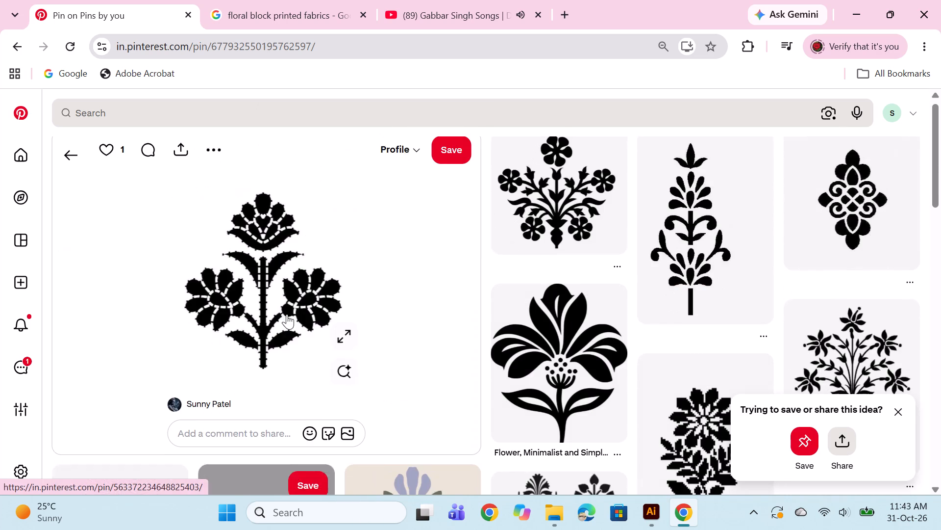
pyautogui.rightClick(278, 272)
pyautogui.scroll(-3, 249, 291)
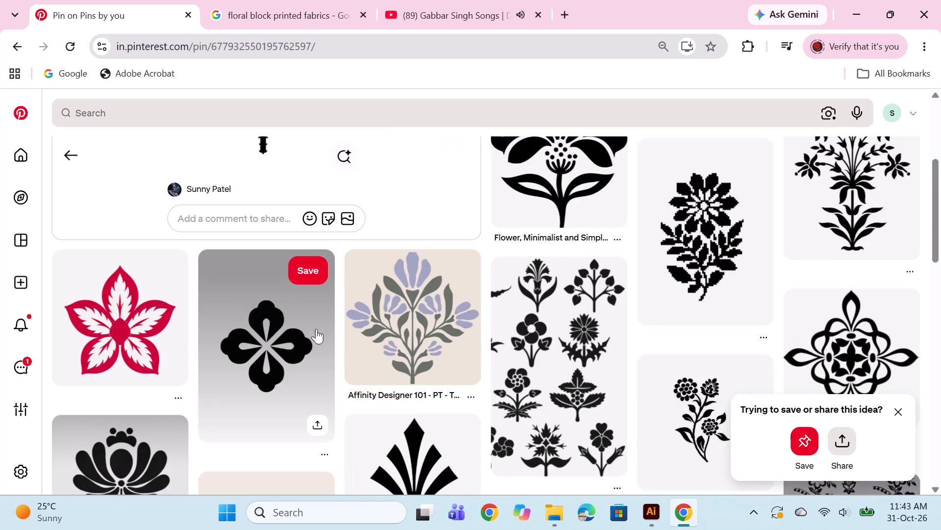
pyautogui.scroll(4, 312, 292)
pyautogui.rightClick(296, 275)
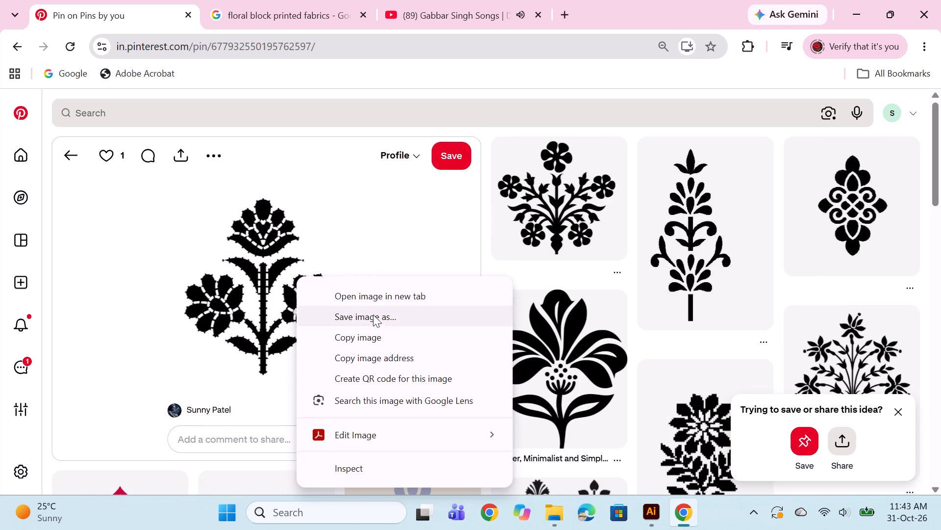
pyautogui.click(368, 331)
# Switch to Illustrator and paste the copied motif image onto the blank artboard of Untitled-3.
pyautogui.click(647, 520)
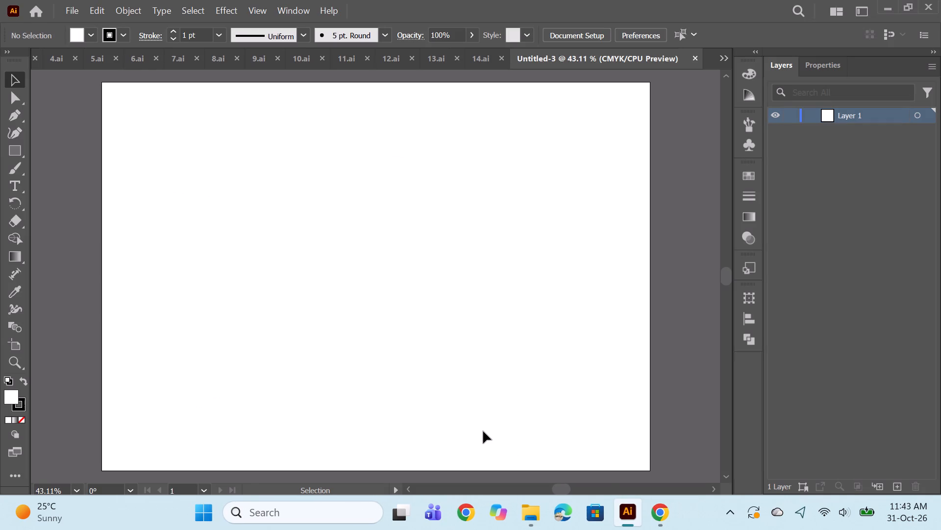
pyautogui.hotkey('ctrl', 'v')
pyautogui.keyDown('ctrl'); pyautogui.click(483, 431); pyautogui.keyUp('ctrl')
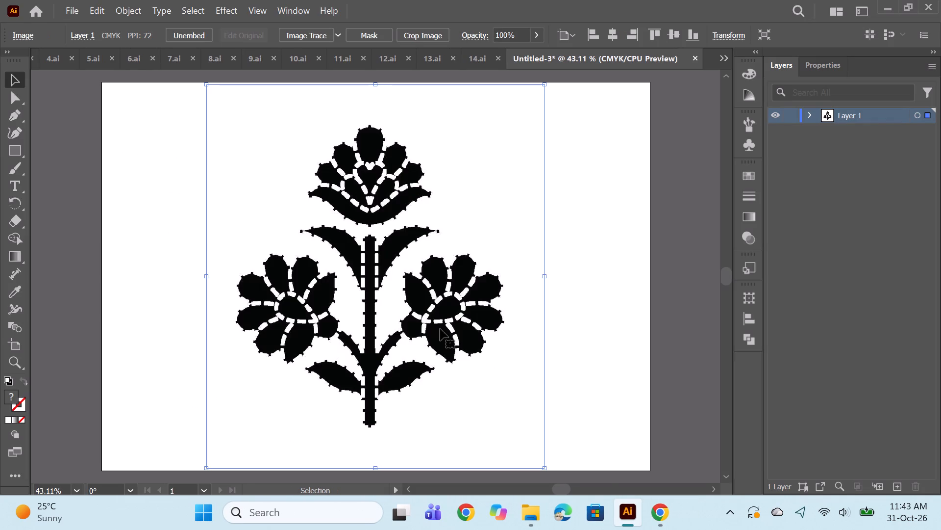
# Scale the pasted motif image down proportionally to about half its size, keeping it centred on the artboard.
pyautogui.keyDown('alt'); pyautogui.scroll(-2, 475, 240); pyautogui.keyUp('alt')
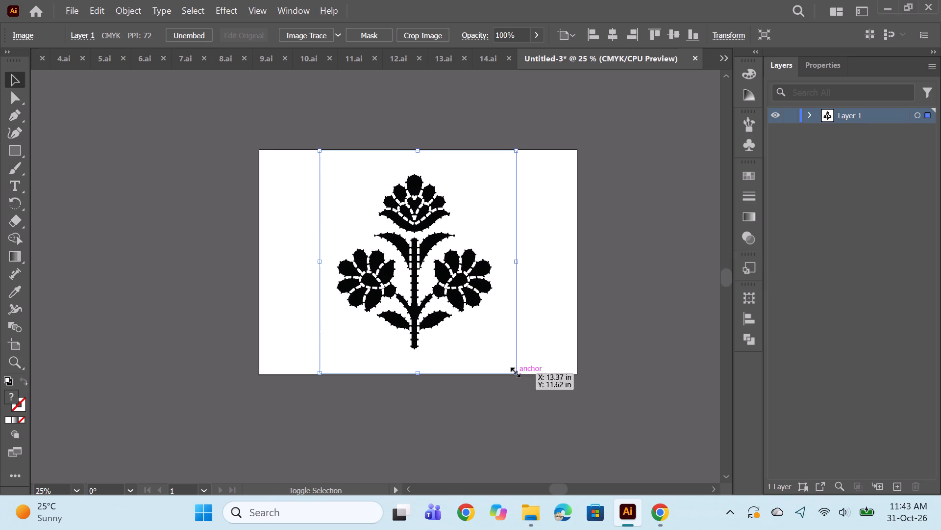
pyautogui.keyDown('alt'); pyautogui.keyDown('shift'); pyautogui.moveTo(514, 371); pyautogui.dragTo(489, 319); pyautogui.keyUp('shift'); pyautogui.keyUp('alt')
pyautogui.click(544, 295)
# Scale the motif image down proportionally again to about 70% of its size, keeping it centred on the artboard.
pyautogui.keyDown('alt'); pyautogui.scroll(2, 419, 242); pyautogui.keyUp('alt')
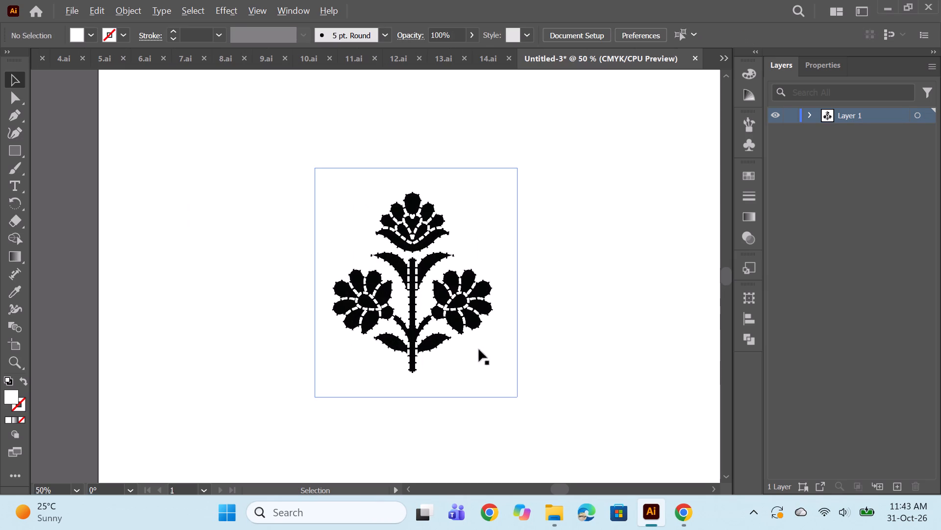
pyautogui.click(465, 295)
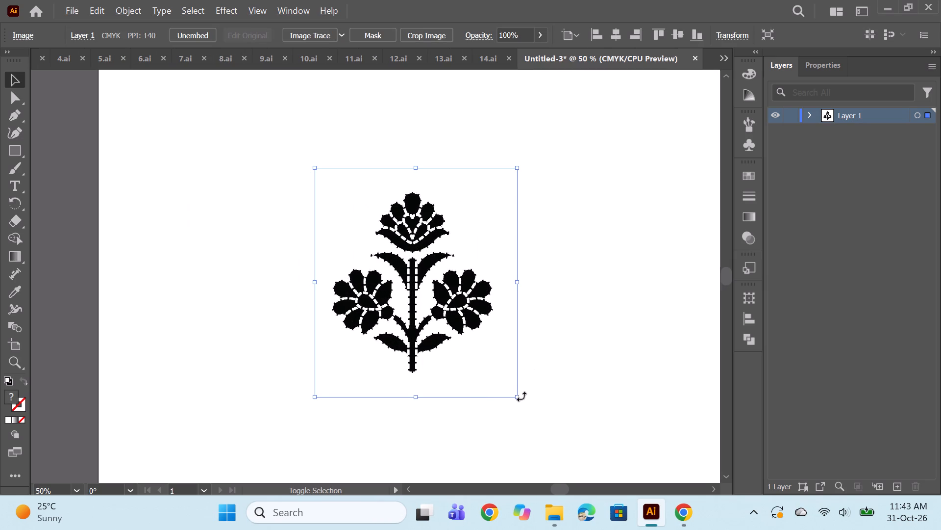
pyautogui.keyDown('alt'); pyautogui.keyDown('shift'); pyautogui.moveTo(516, 395); pyautogui.dragTo(492, 361); pyautogui.keyUp('shift'); pyautogui.keyUp('alt')
pyautogui.click(566, 313)
# Activate the Pen tool and examine the motif's stem, leaves and flower heads up close for tracing.
pyautogui.keyDown('alt'); pyautogui.scroll(2, 415, 261); pyautogui.keyUp('alt')
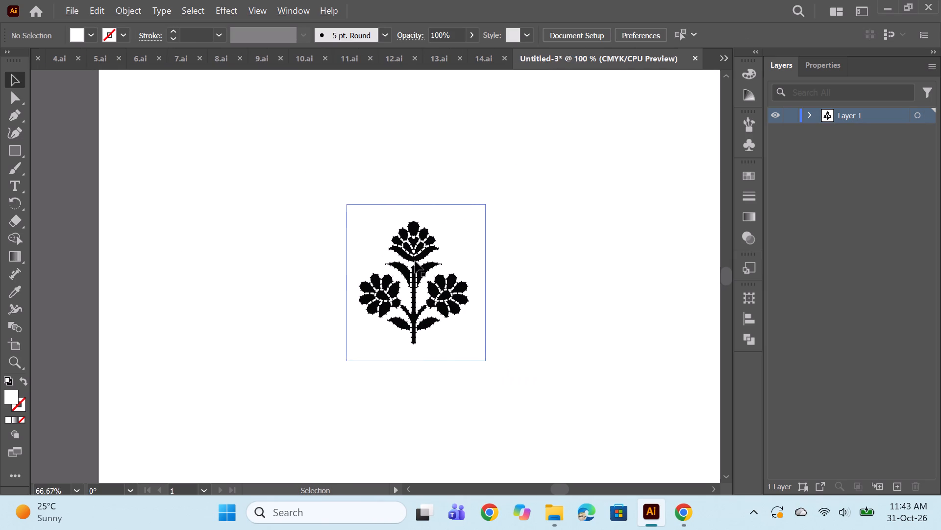
pyautogui.keyDown('alt'); pyautogui.scroll(2, 415, 261); pyautogui.keyUp('alt')
pyautogui.keyDown('alt'); pyautogui.scroll(-1, 419, 285); pyautogui.keyUp('alt')
pyautogui.scroll(-4, 408, 229)
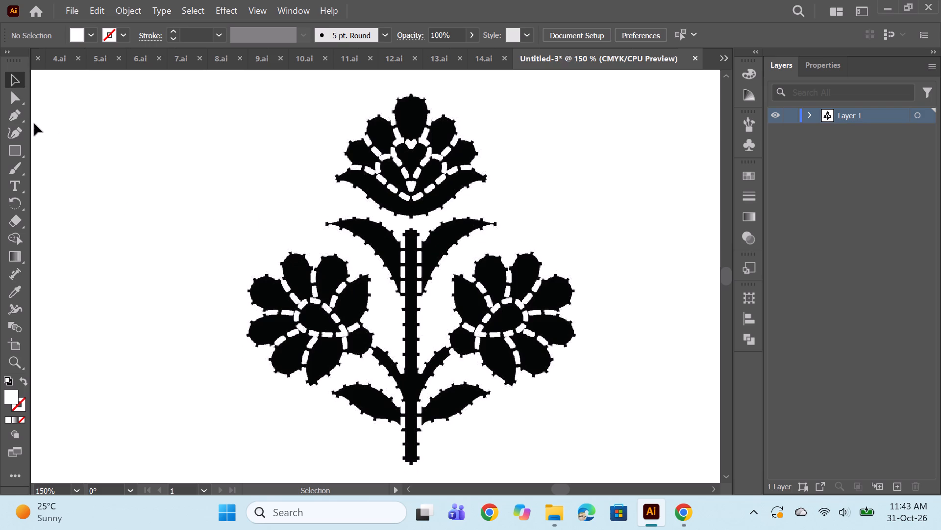
pyautogui.click(22, 119)
pyautogui.scroll(-3, 317, 321)
pyautogui.keyDown('alt'); pyautogui.scroll(1, 437, 366); pyautogui.keyUp('alt')
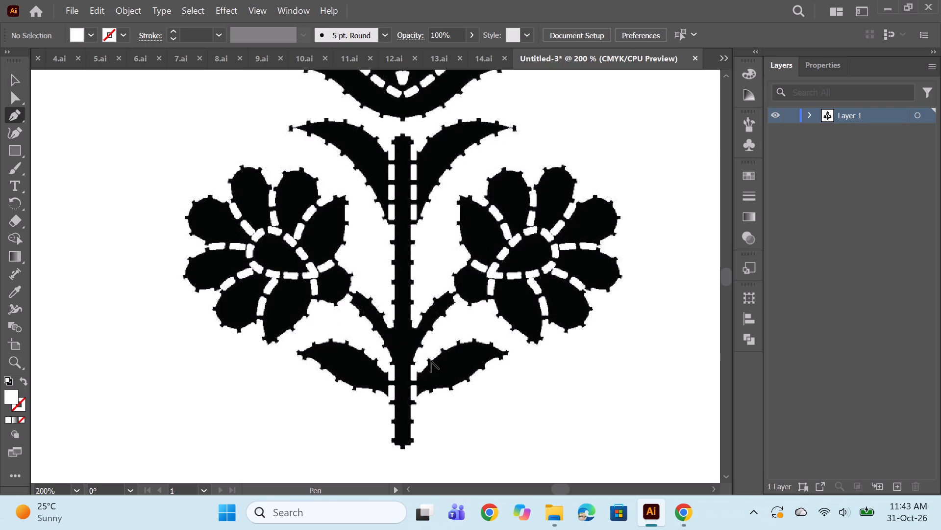
pyautogui.keyDown('alt'); pyautogui.scroll(2, 431, 361); pyautogui.keyUp('alt')
pyautogui.keyDown('alt'); pyautogui.scroll(-3, 431, 361); pyautogui.keyUp('alt')
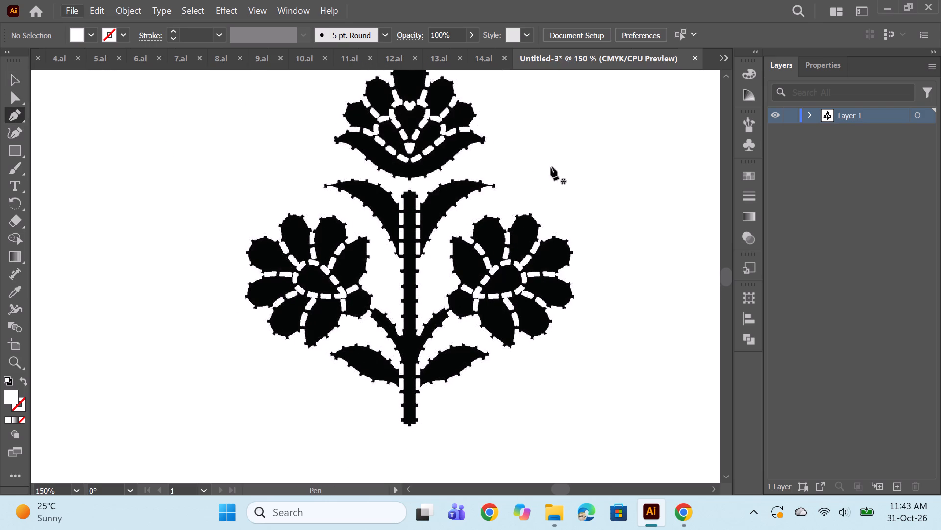
pyautogui.scroll(2, 435, 431)
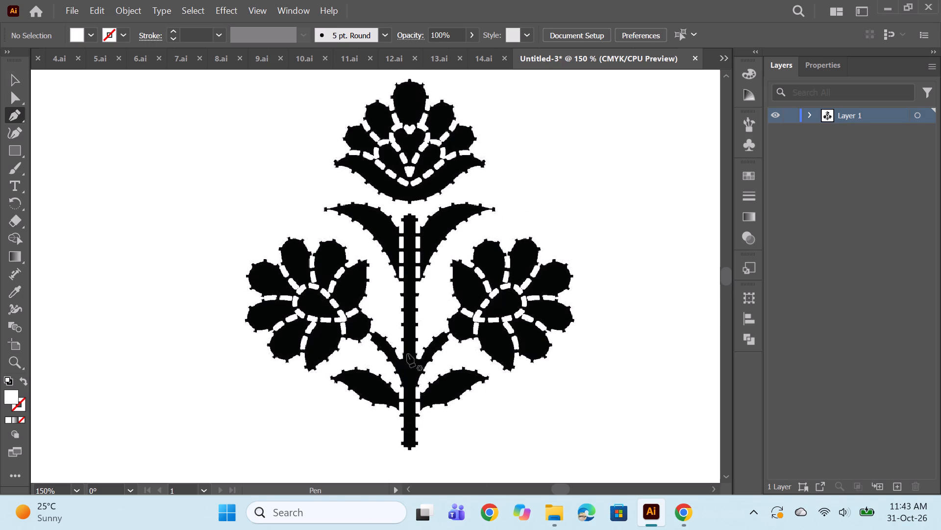
pyautogui.keyDown('alt'); pyautogui.scroll(1, 430, 306); pyautogui.keyUp('alt')
pyautogui.scroll(-2, 430, 306)
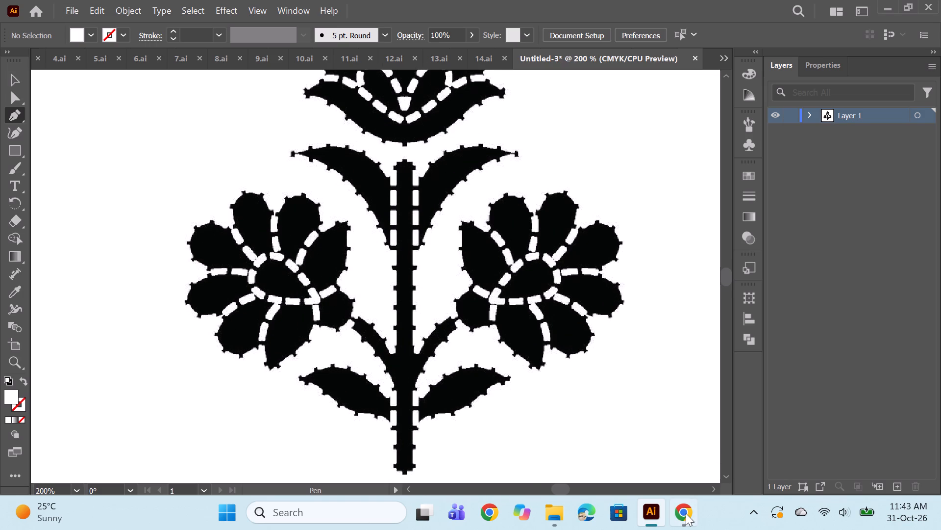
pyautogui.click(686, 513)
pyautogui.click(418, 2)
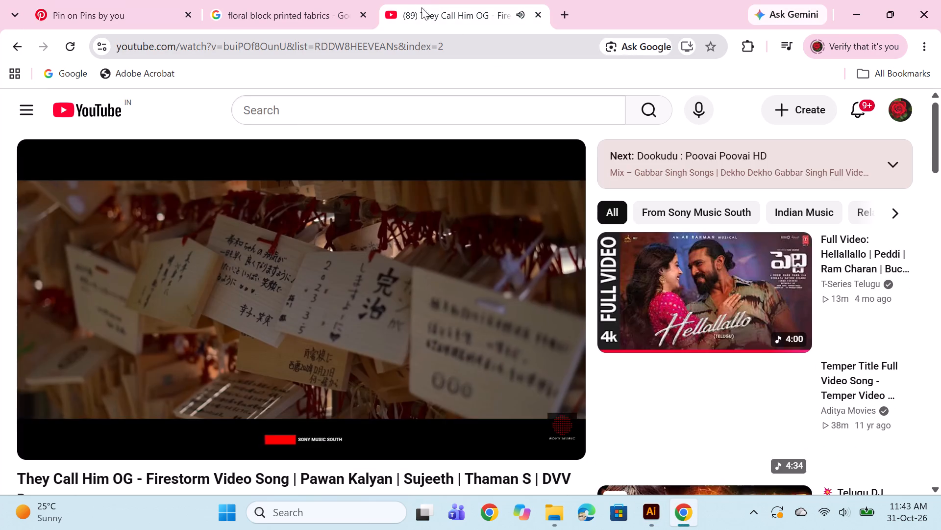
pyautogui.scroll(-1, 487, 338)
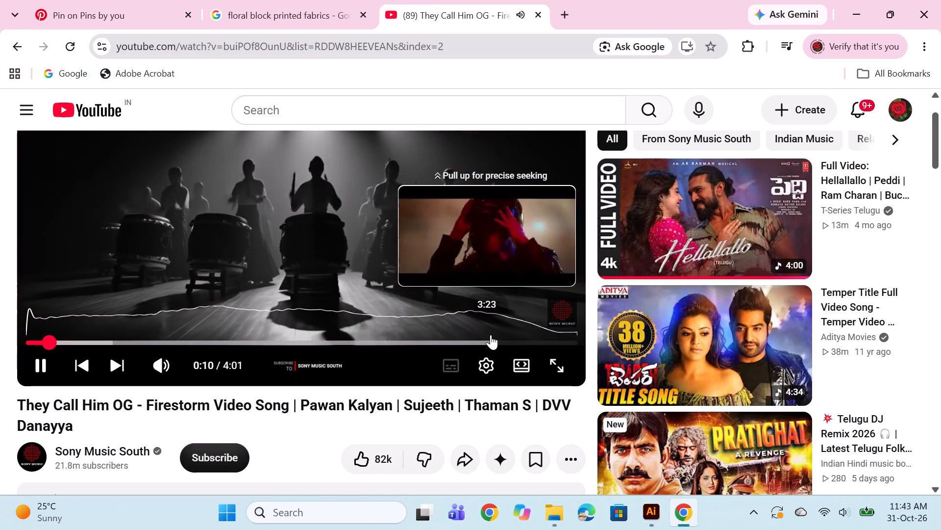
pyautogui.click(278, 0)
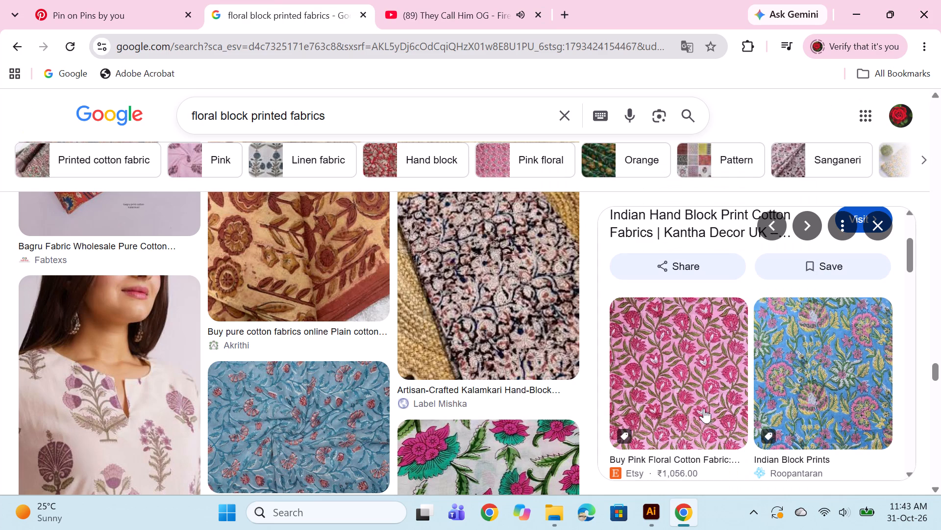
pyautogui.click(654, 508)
# Draw a straight vertical Pen path about 2 in long down the centre of the motif's stem, from top to base.
pyautogui.scroll(-2, 558, 382)
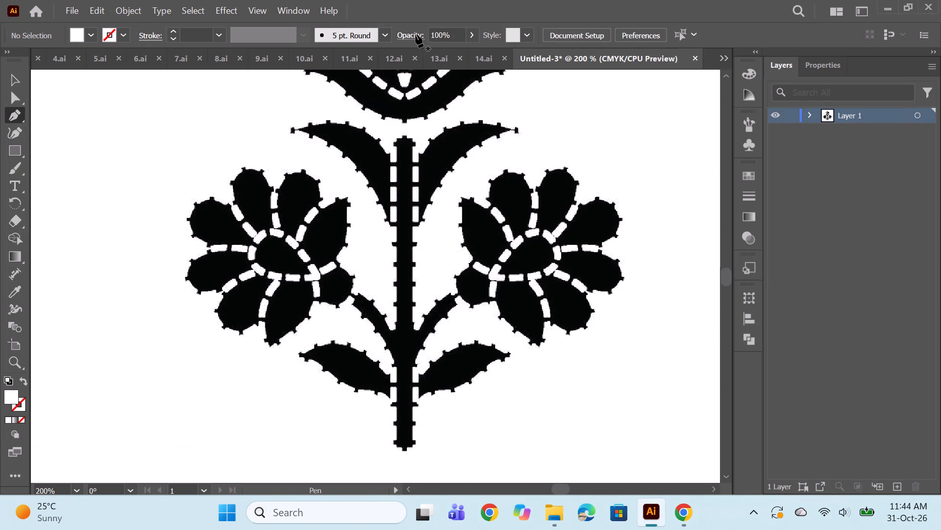
pyautogui.scroll(2, 569, 290)
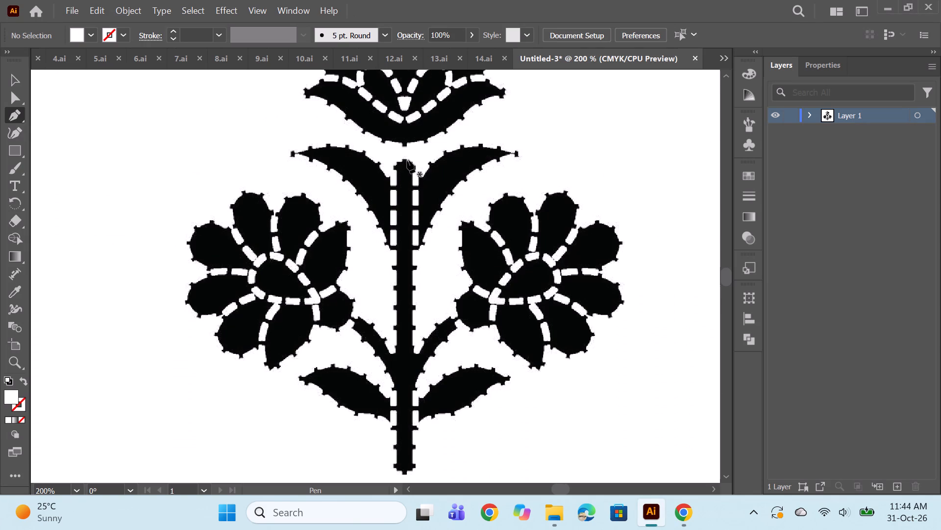
pyautogui.click(405, 162)
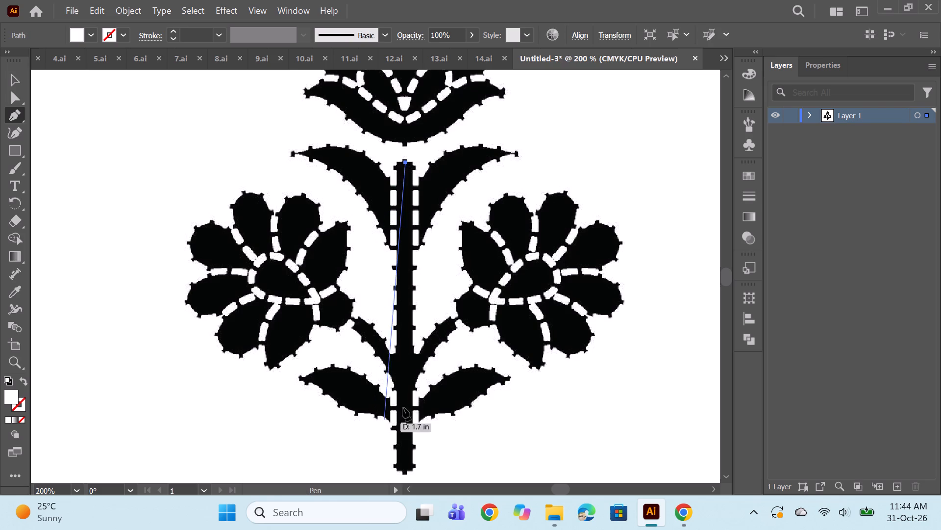
pyautogui.hotkey('ctrl', 'z')
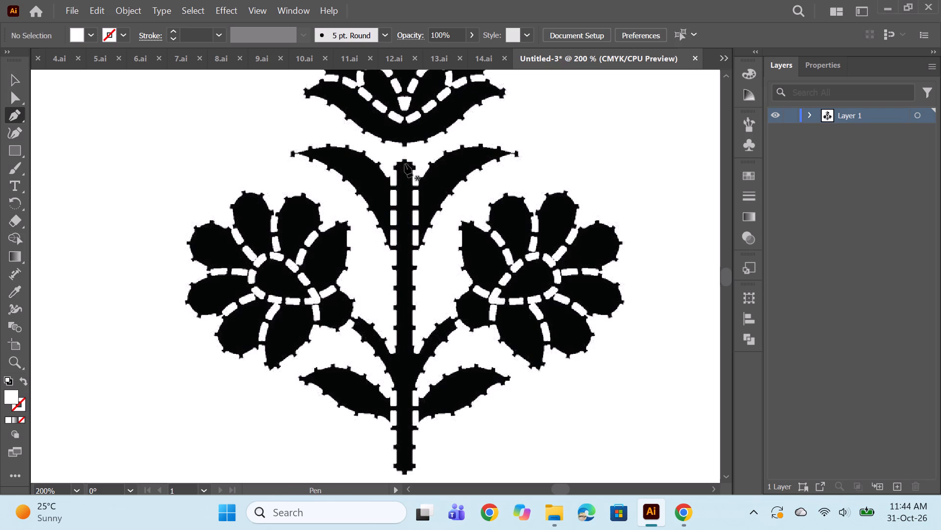
pyautogui.click(404, 162)
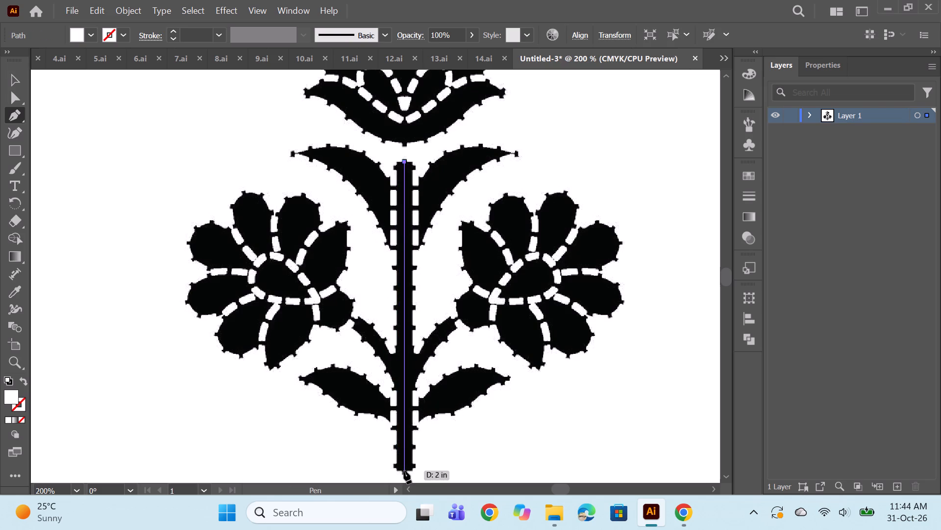
pyautogui.click(404, 471)
# Expand Layer 1's contents and give the new stem path a 4 pt stroke.
pyautogui.scroll(-2, 508, 385)
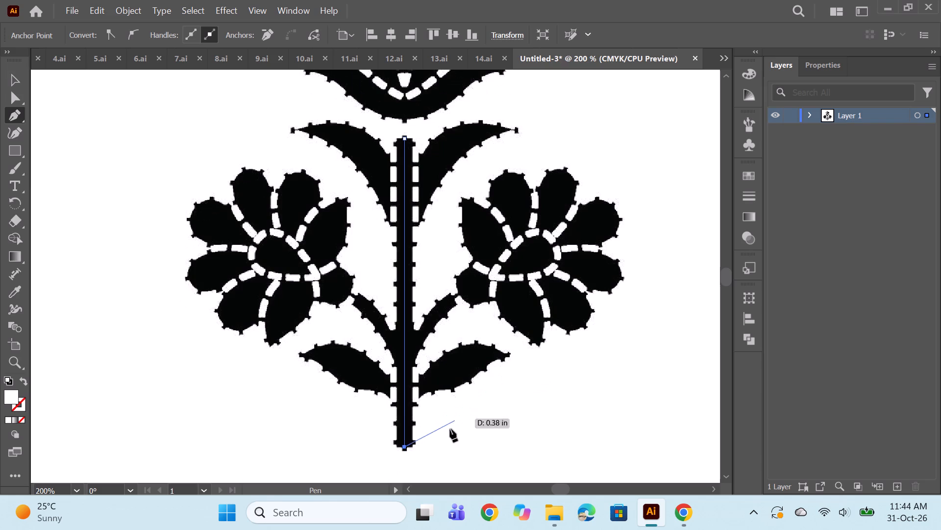
pyautogui.keyDown('alt'); pyautogui.scroll(3, 405, 447); pyautogui.keyUp('alt')
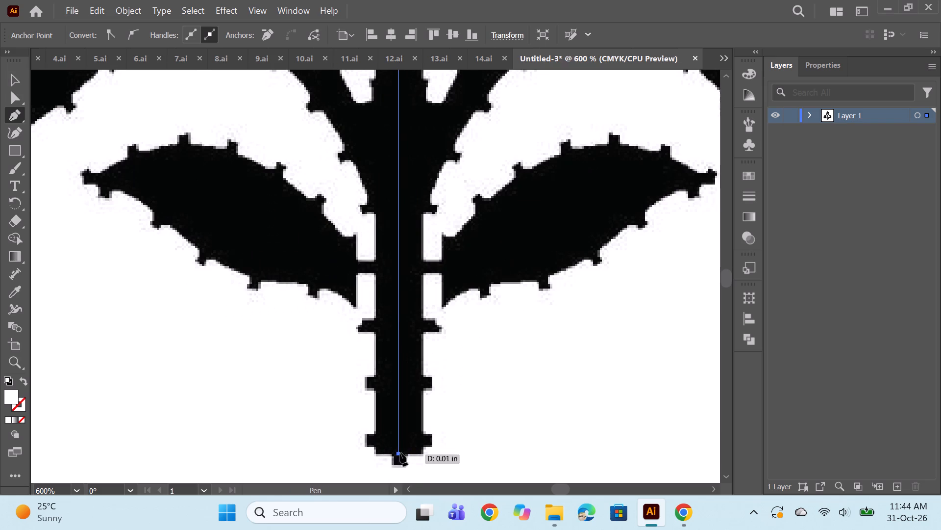
pyautogui.keyDown('alt'); pyautogui.scroll(-3, 439, 382); pyautogui.keyUp('alt')
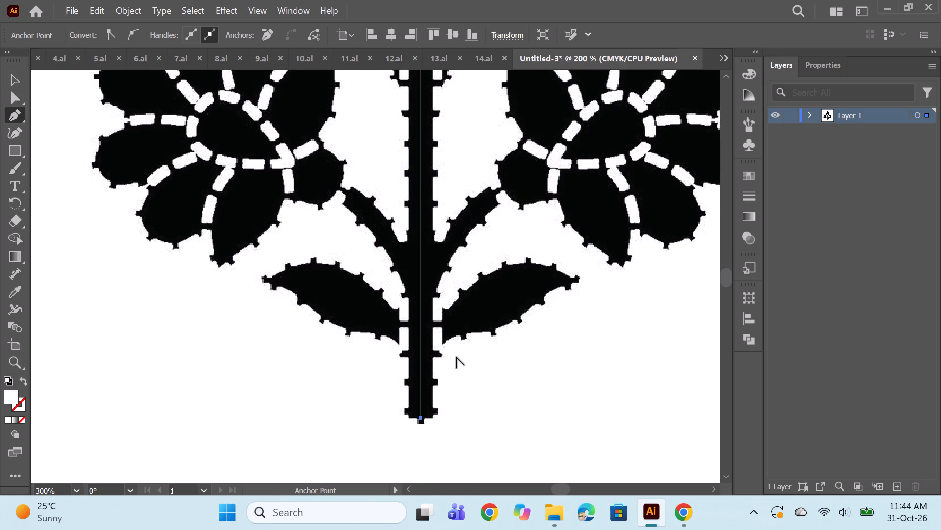
pyautogui.keyDown('alt'); pyautogui.scroll(2, 448, 211); pyautogui.keyUp('alt')
pyautogui.keyDown('alt'); pyautogui.scroll(-2, 429, 228); pyautogui.keyUp('alt')
pyautogui.scroll(3, 495, 237)
pyautogui.scroll(-1, 432, 265)
pyautogui.scroll(2, 432, 260)
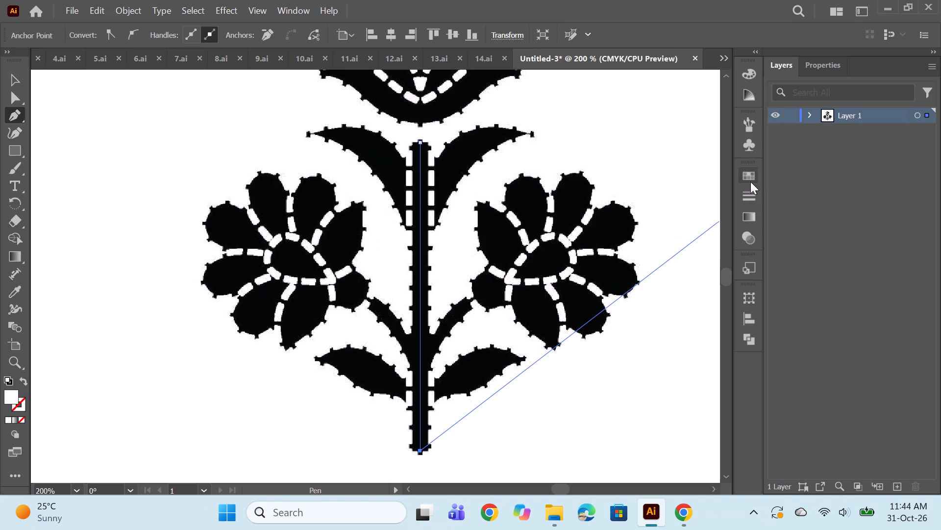
pyautogui.click(810, 111)
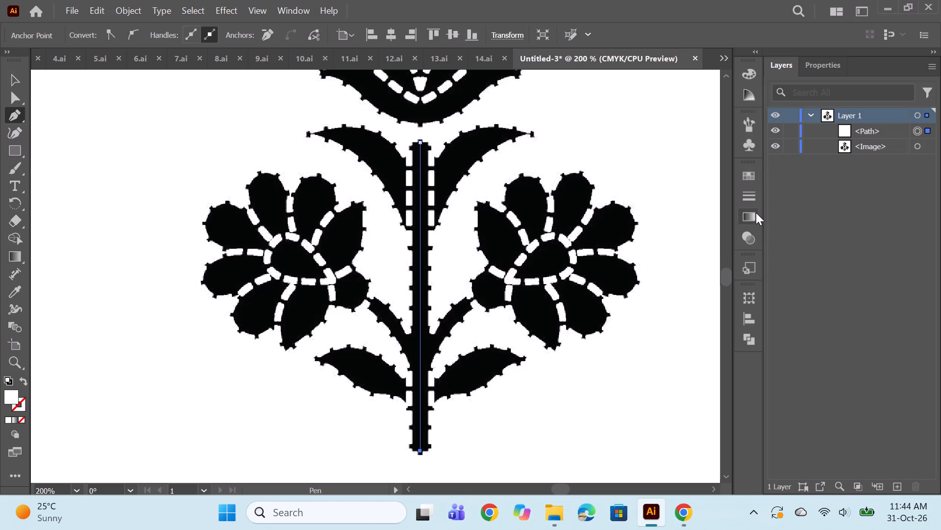
pyautogui.click(753, 198)
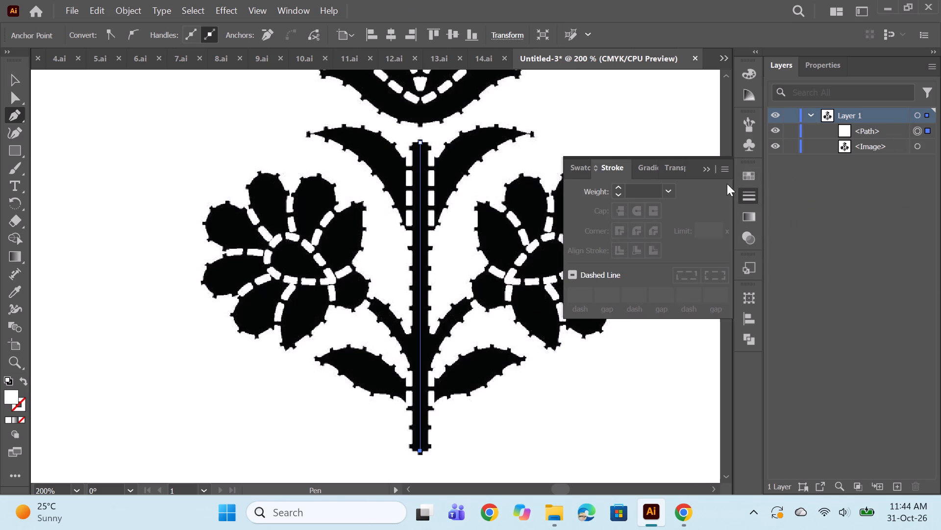
pyautogui.tripleClick(619, 188)
pyautogui.click(619, 188)
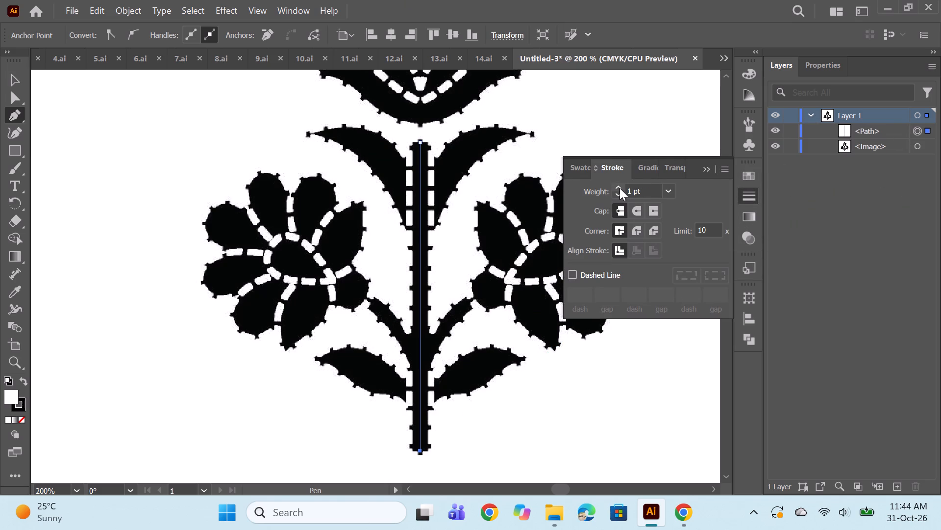
pyautogui.tripleClick(619, 188)
# Set the stem path's fill to None, after trying a light brown swatch as its fill.
pyautogui.click(835, 64)
pyautogui.scroll(-2, 797, 374)
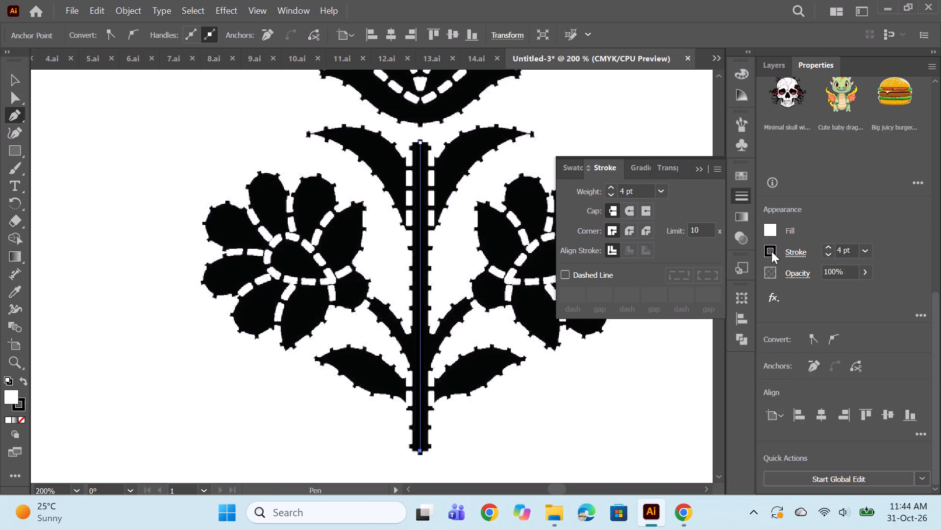
pyautogui.click(768, 227)
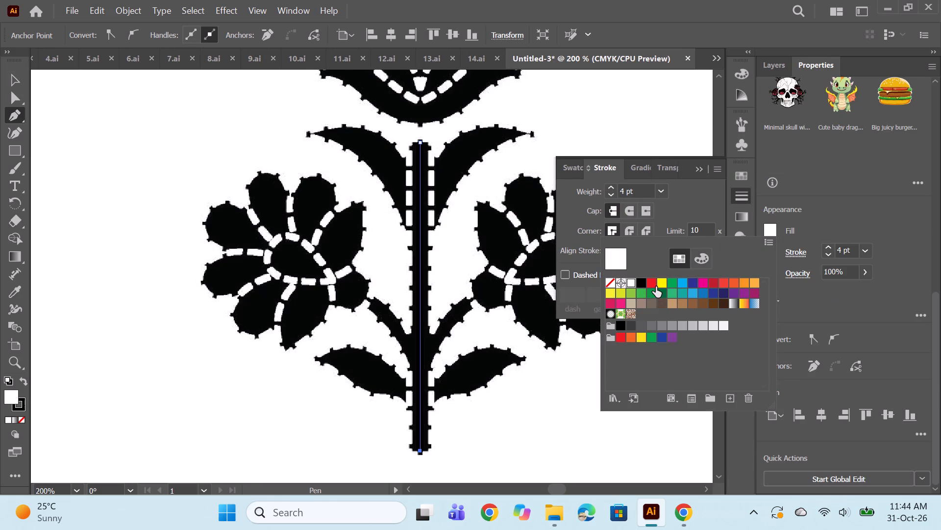
pyautogui.click(611, 281)
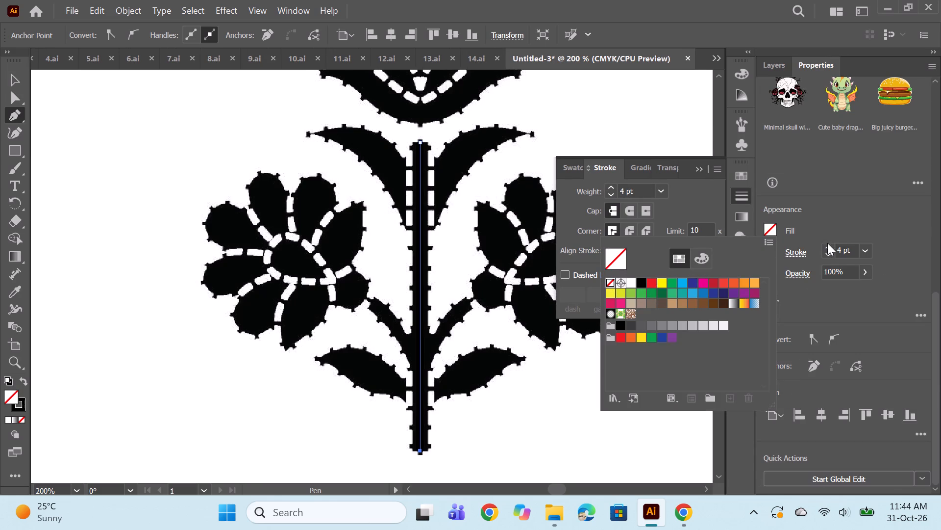
pyautogui.click(684, 303)
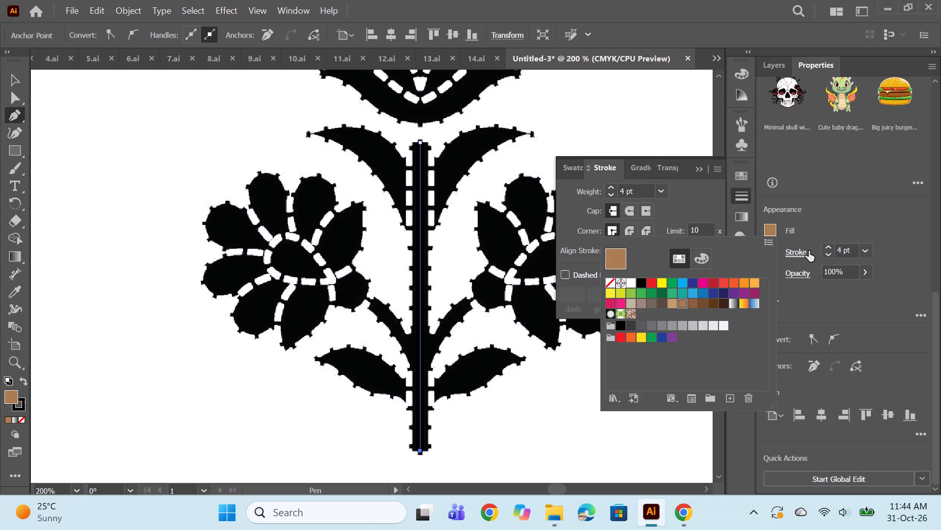
pyautogui.moveTo(773, 227); pyautogui.dragTo(774, 232)
pyautogui.click(771, 224)
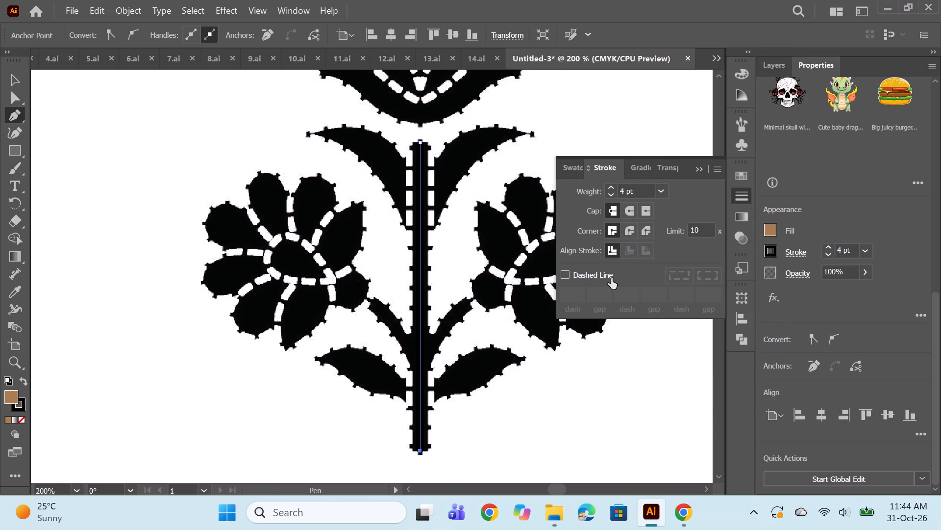
pyautogui.click(611, 282)
# Colour the stem path's stroke with the light brown swatch.
pyautogui.click(792, 251)
pyautogui.doubleClick(768, 252)
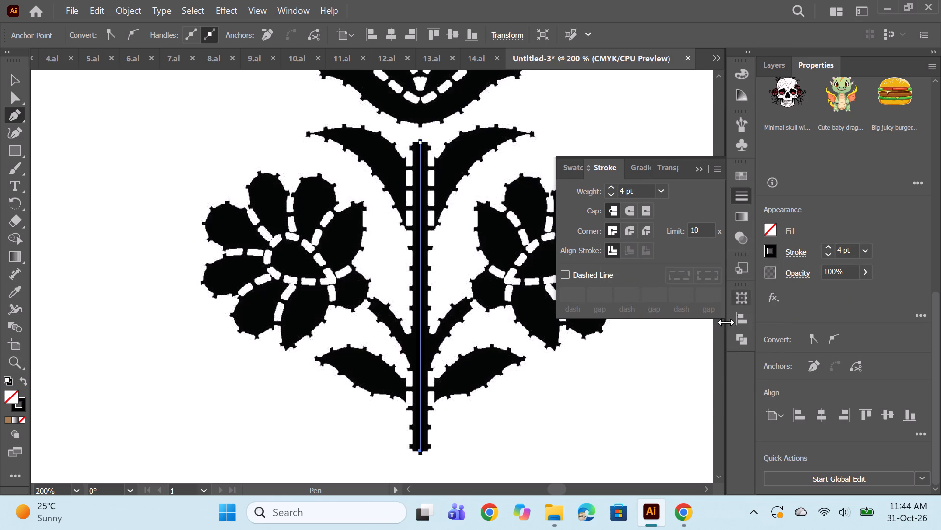
pyautogui.doubleClick(773, 253)
pyautogui.click(770, 257)
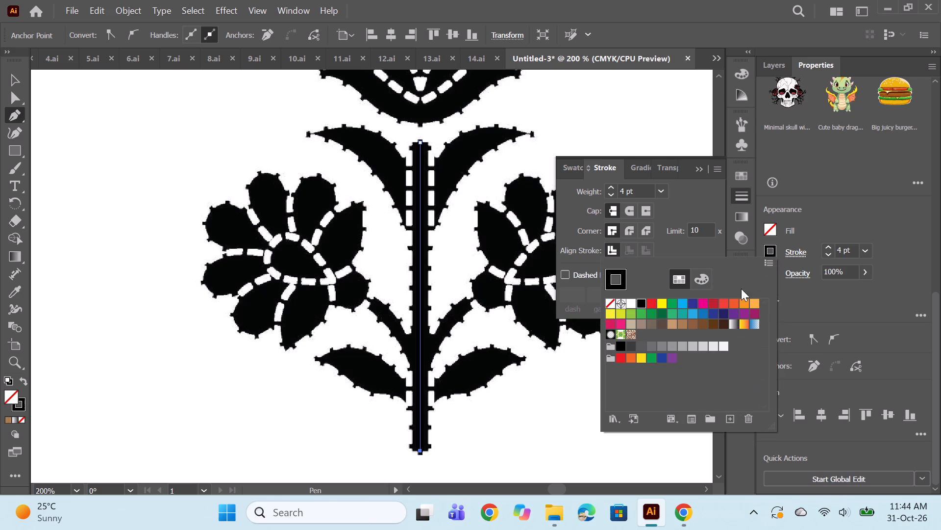
pyautogui.click(682, 323)
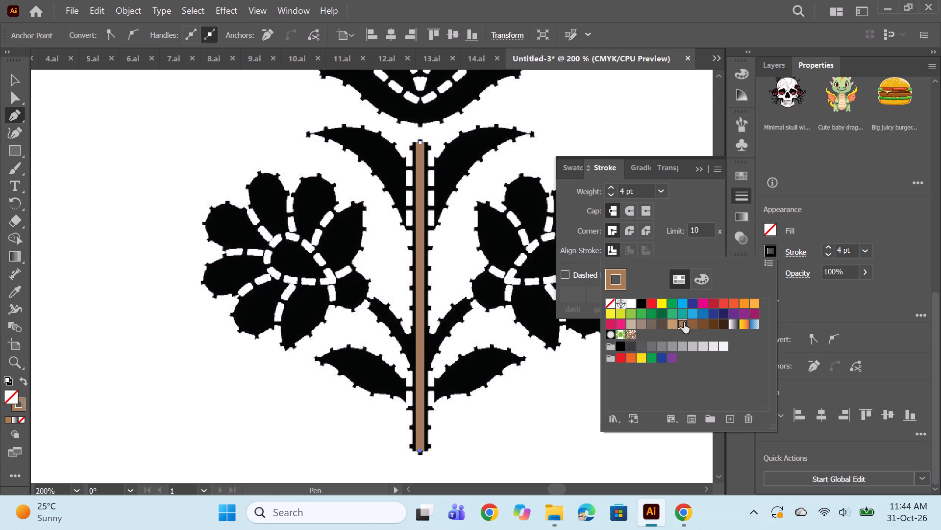
# Increase the stem path's stroke weight to 5 pt and put the stroke settings away.
pyautogui.click(829, 245)
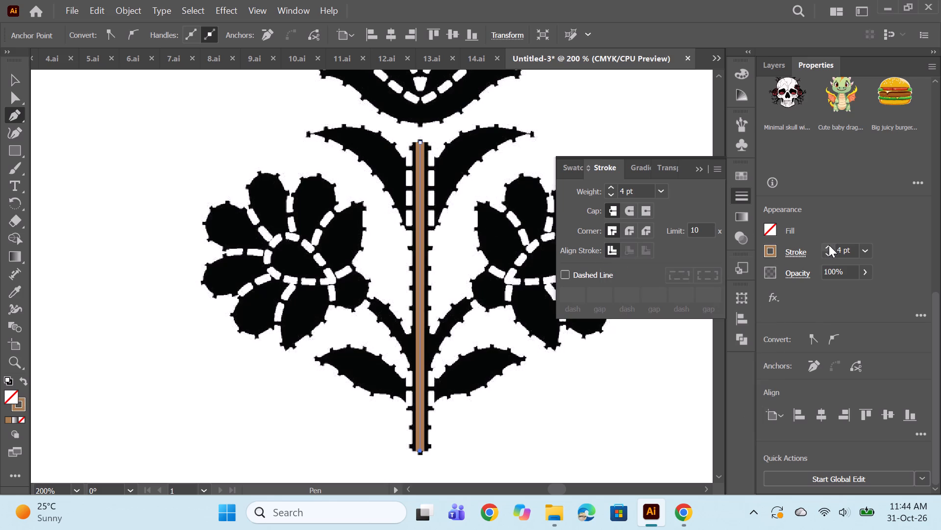
pyautogui.click(829, 245)
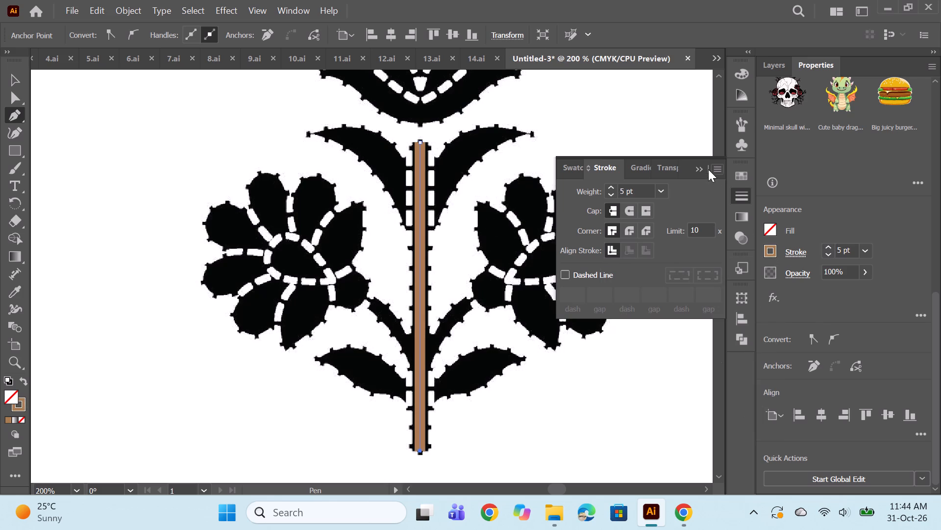
pyautogui.click(700, 171)
# Expand the stem's stroke into a filled shape and deselect it.
pyautogui.click(123, 8)
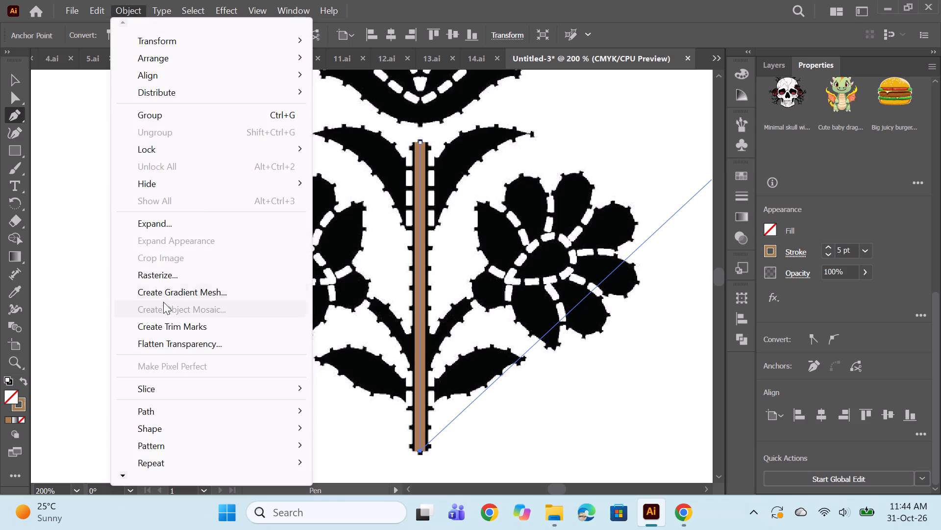
pyautogui.click(176, 227)
pyautogui.click(443, 340)
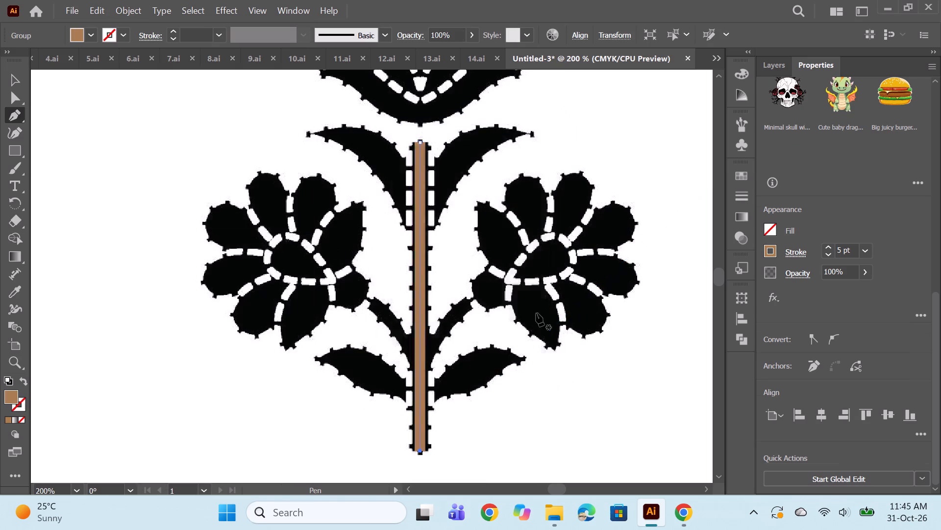
pyautogui.keyDown('ctrl'); pyautogui.click(654, 159); pyautogui.keyUp('ctrl')
# Trace the upper left leaf beside the stem with the Pen tool as a closed light brown filled shape, and deselect it.
pyautogui.scroll(9, 485, 213)
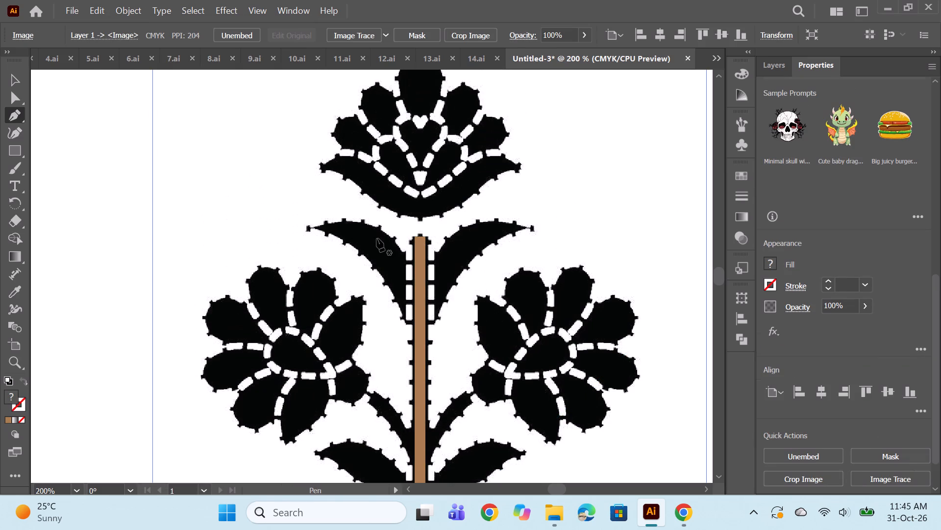
pyautogui.scroll(2, 377, 238)
pyautogui.scroll(-4, 560, 250)
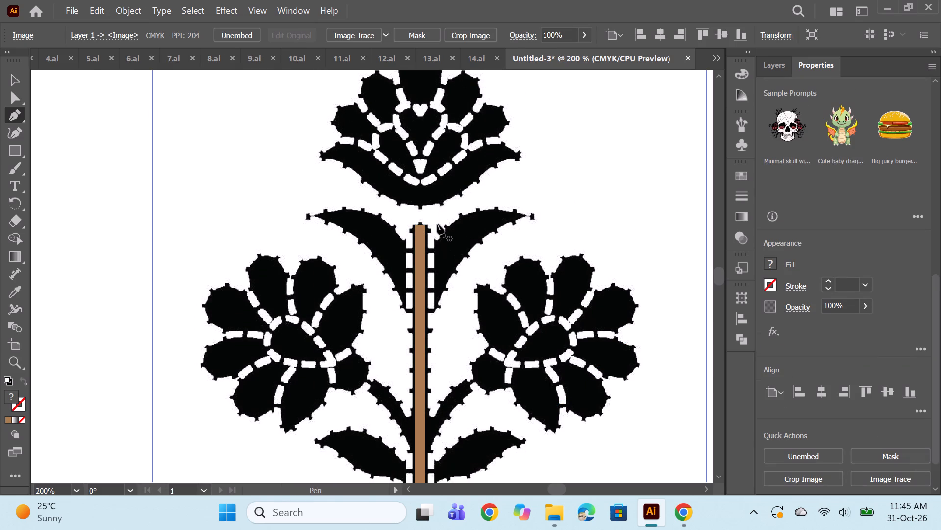
pyautogui.keyDown('alt'); pyautogui.scroll(-1, 425, 289); pyautogui.keyUp('alt')
pyautogui.keyDown('alt'); pyautogui.scroll(1, 446, 263); pyautogui.keyUp('alt')
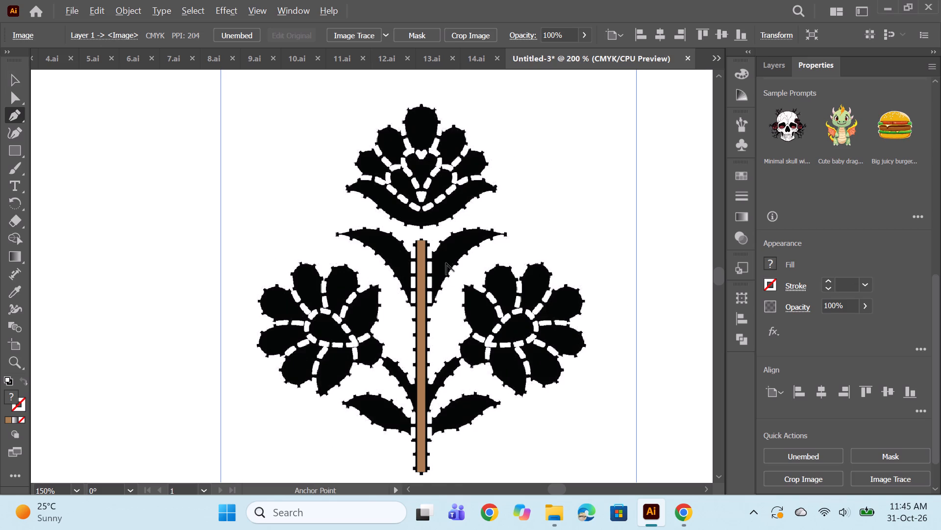
pyautogui.keyDown('alt'); pyautogui.scroll(-1, 426, 300); pyautogui.keyUp('alt')
pyautogui.keyDown('alt'); pyautogui.scroll(2, 420, 268); pyautogui.keyUp('alt')
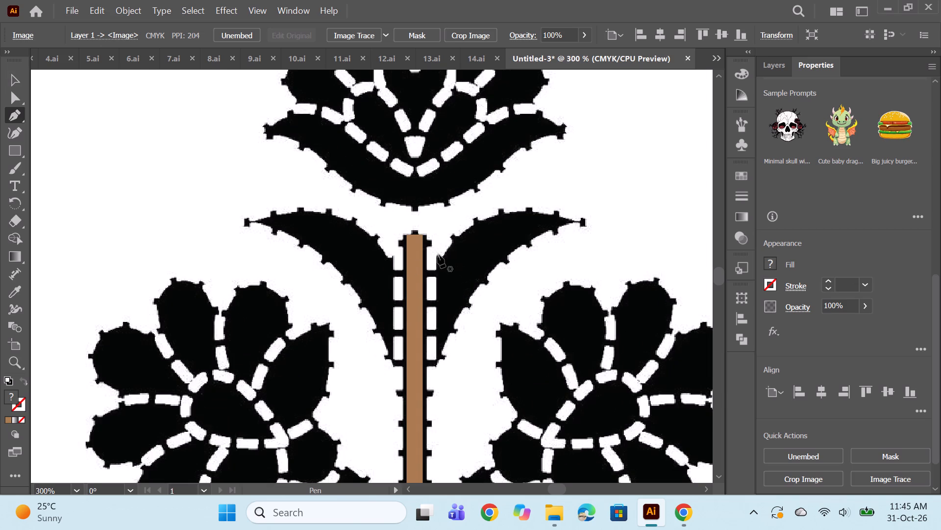
pyautogui.keyDown('alt'); pyautogui.scroll(-1, 420, 259); pyautogui.keyUp('alt')
pyautogui.scroll(-3, 430, 275)
pyautogui.keyDown('alt'); pyautogui.scroll(2, 419, 268); pyautogui.keyUp('alt')
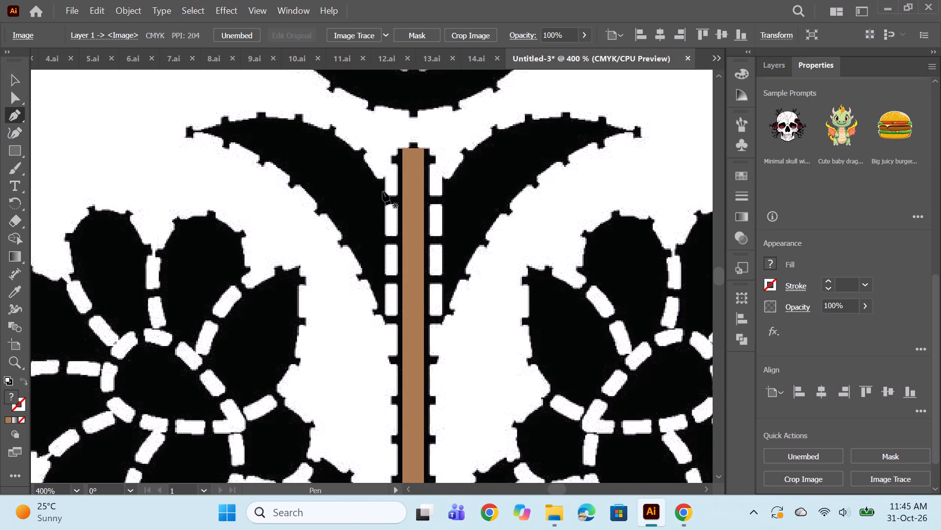
pyautogui.click(383, 186)
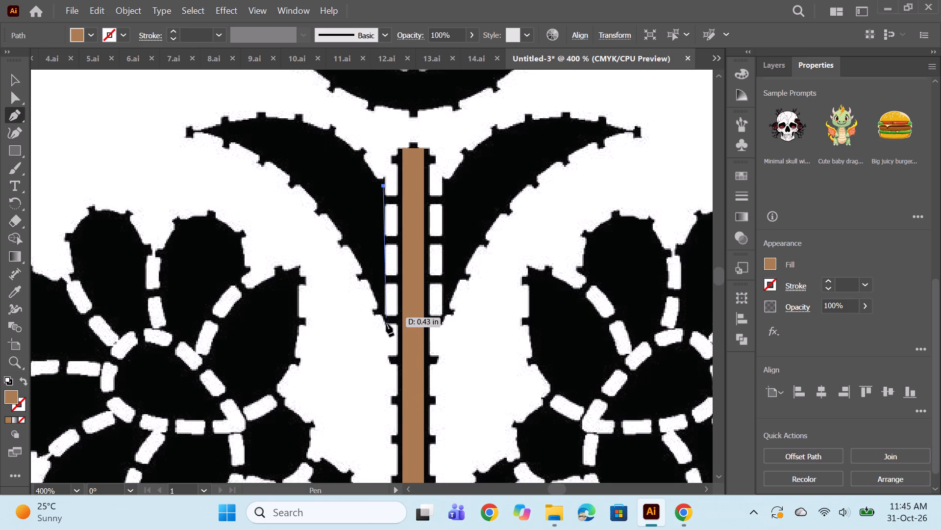
pyautogui.click(384, 320)
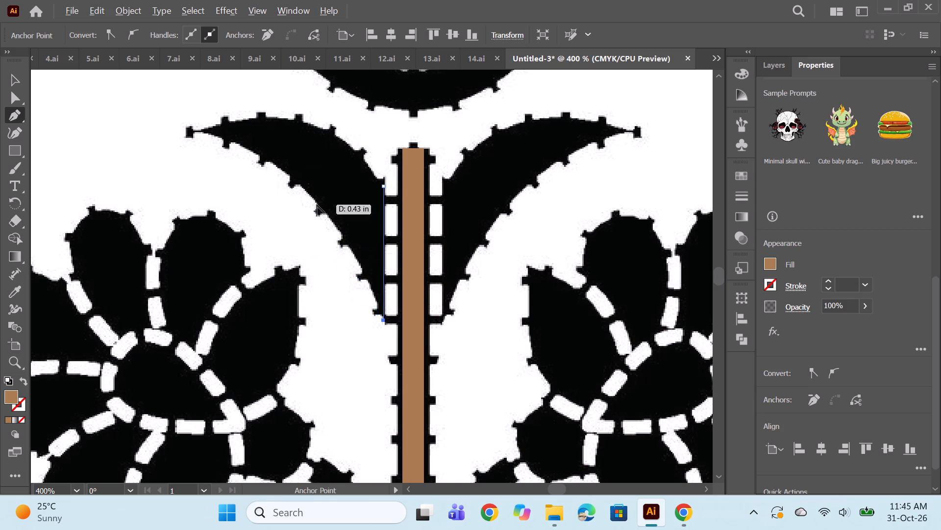
pyautogui.keyDown('alt'); pyautogui.scroll(-1, 317, 205); pyautogui.keyUp('alt')
pyautogui.scroll(5, 309, 191)
pyautogui.moveTo(221, 210); pyautogui.dragTo(113, 193)
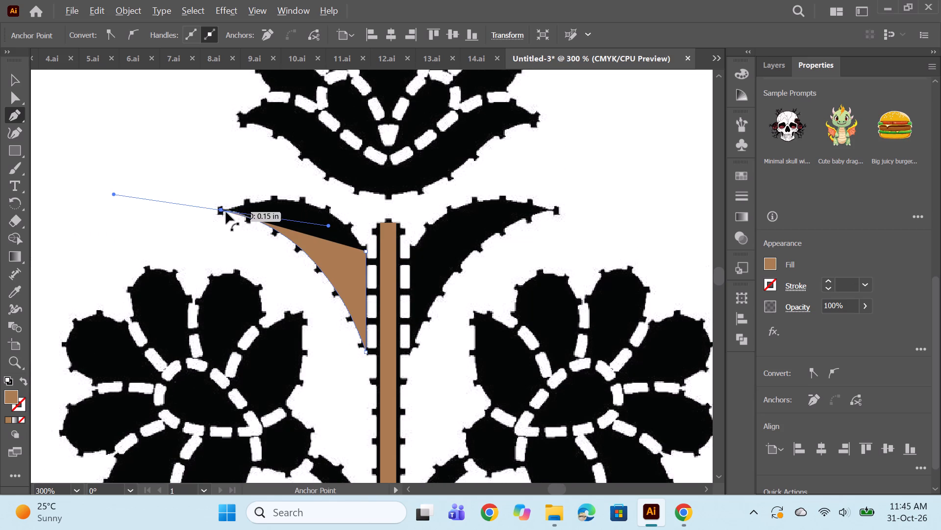
pyautogui.keyDown('alt'); pyautogui.click(219, 210); pyautogui.keyUp('alt')
pyautogui.moveTo(365, 250); pyautogui.dragTo(389, 272)
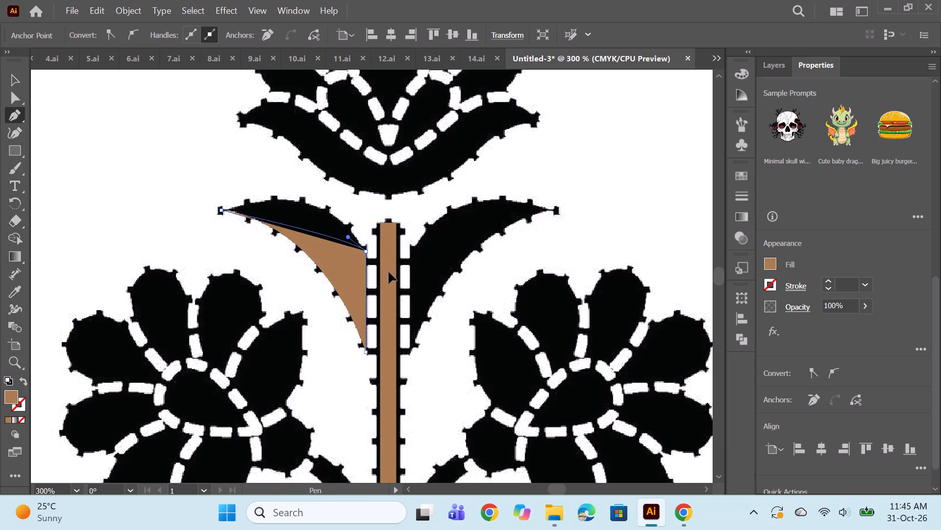
pyautogui.moveTo(389, 272); pyautogui.dragTo(433, 339)
pyautogui.scroll(-2, 484, 198)
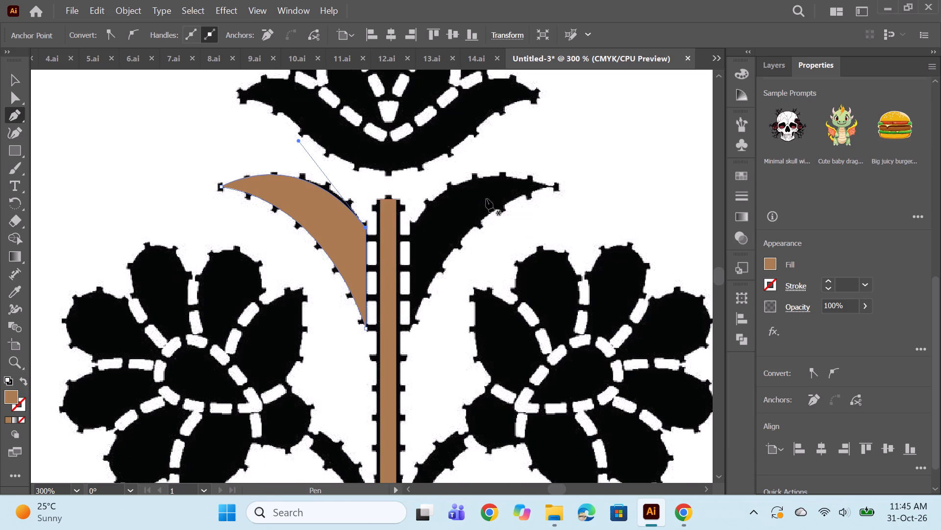
pyautogui.scroll(-2, 344, 249)
pyautogui.click(769, 262)
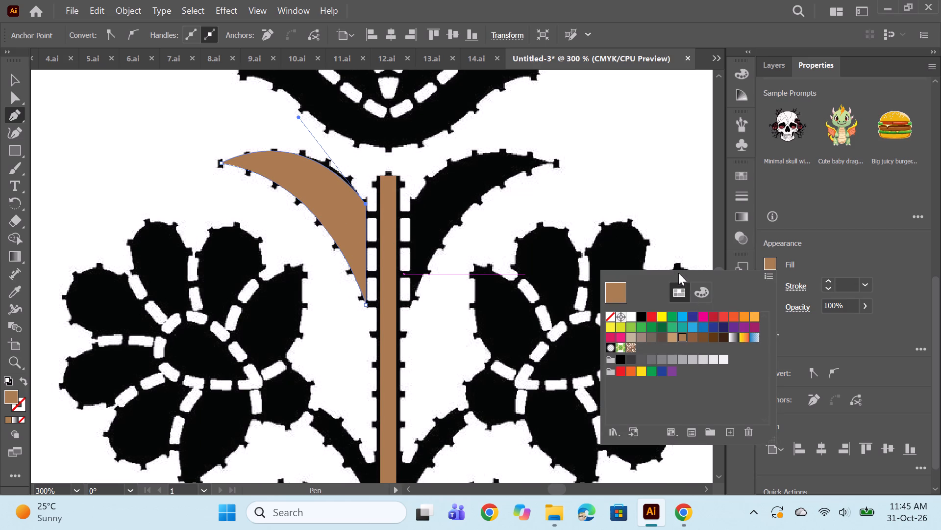
pyautogui.keyDown('ctrl'); pyautogui.click(654, 201); pyautogui.keyUp('ctrl')
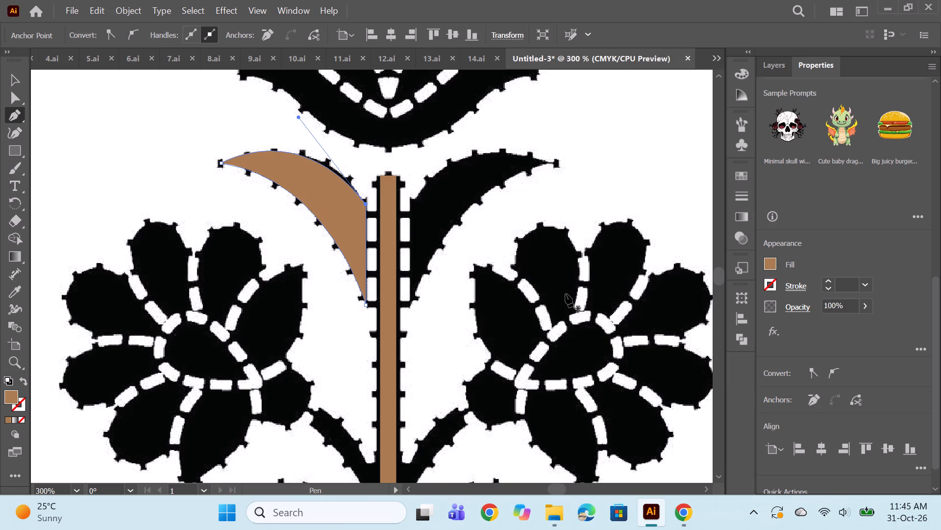
pyautogui.scroll(2, 293, 316)
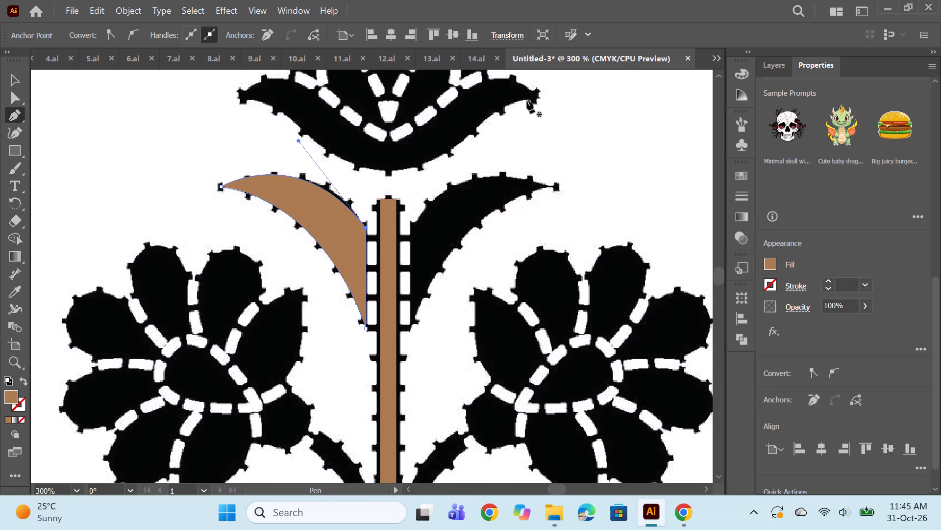
pyautogui.keyDown('ctrl'); pyautogui.click(583, 185); pyautogui.keyUp('ctrl')
# Draw a curved Pen path along the left branch, from the base of the left flower down to the stem.
pyautogui.scroll(-2, 257, 248)
pyautogui.scroll(-2, 308, 233)
pyautogui.keyDown('alt'); pyautogui.scroll(-1, 501, 228); pyautogui.keyUp('alt')
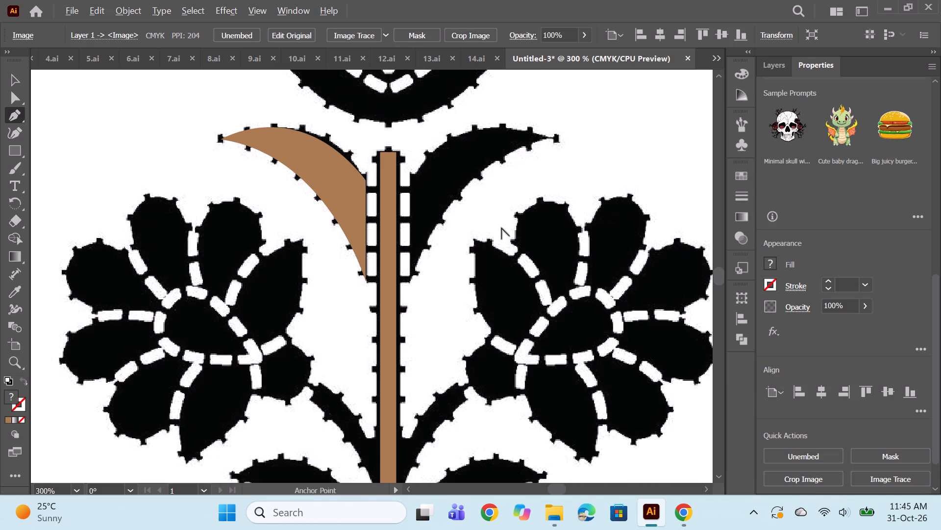
pyautogui.keyDown('alt'); pyautogui.scroll(-1, 501, 228); pyautogui.keyUp('alt')
pyautogui.keyDown('alt'); pyautogui.scroll(2, 450, 348); pyautogui.keyUp('alt')
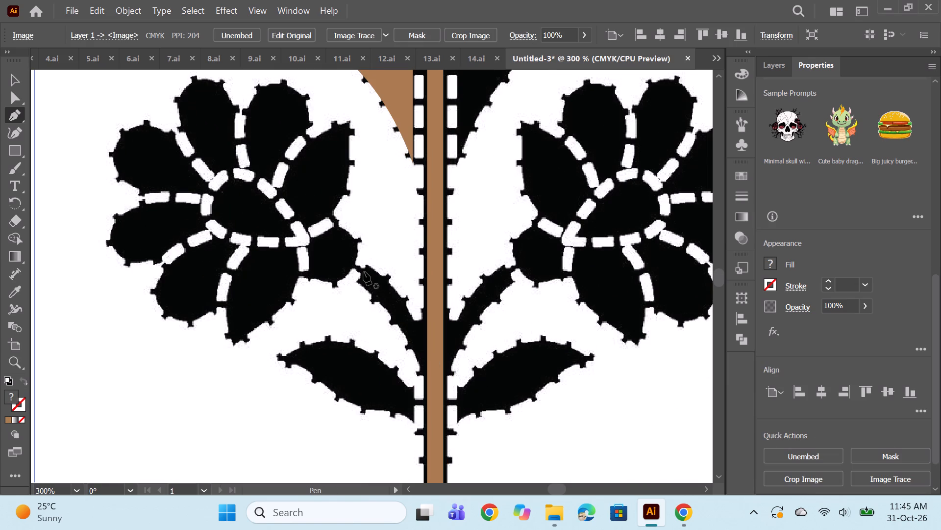
pyautogui.click(364, 272)
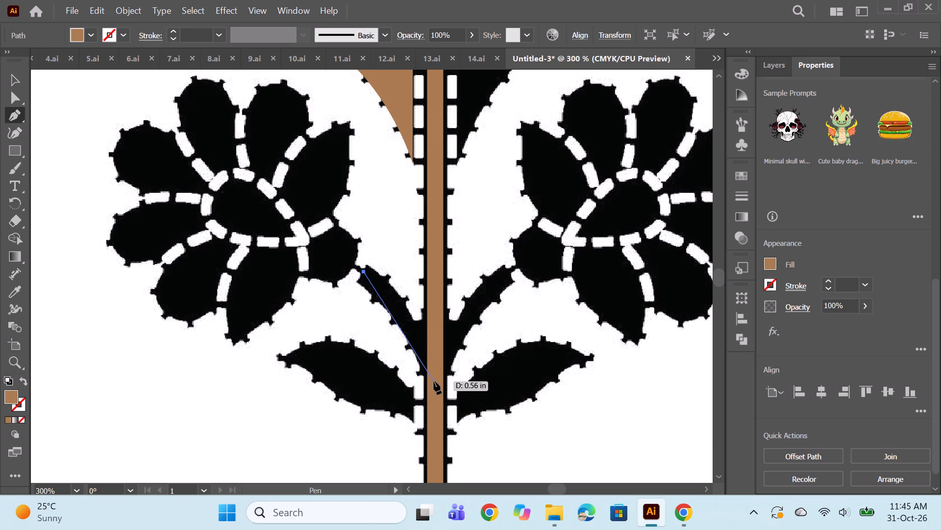
pyautogui.moveTo(432, 379); pyautogui.dragTo(449, 441)
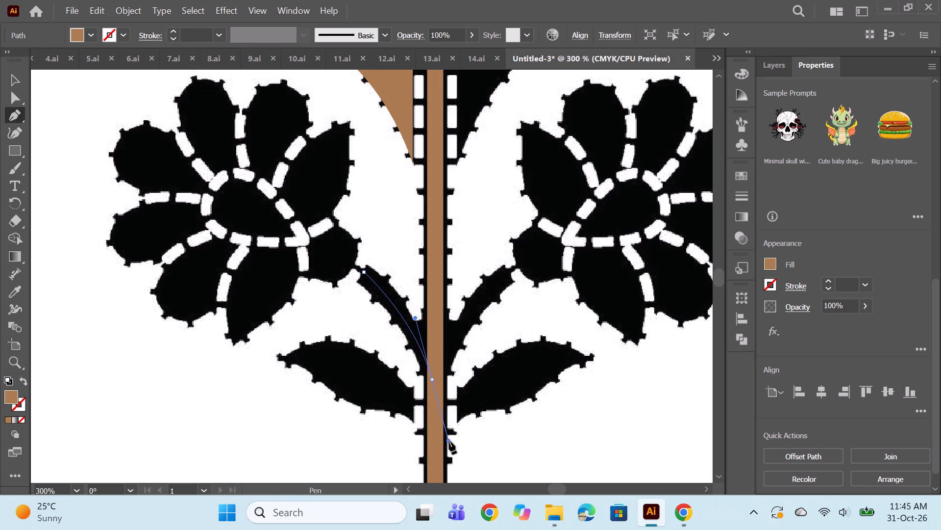
# Set the left branch path's fill to None and its stroke weight to 4 pt, after trying 5 pt.
pyautogui.click(773, 257)
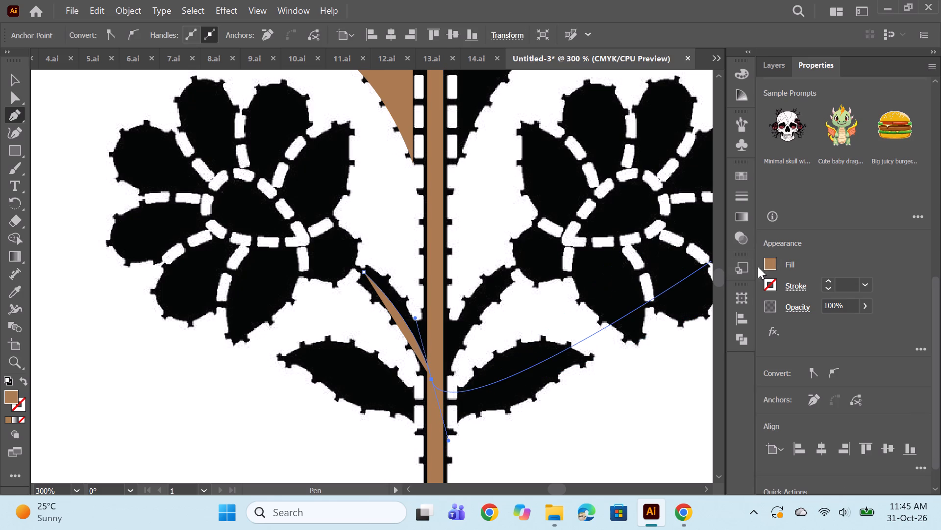
pyautogui.click(766, 260)
pyautogui.click(610, 316)
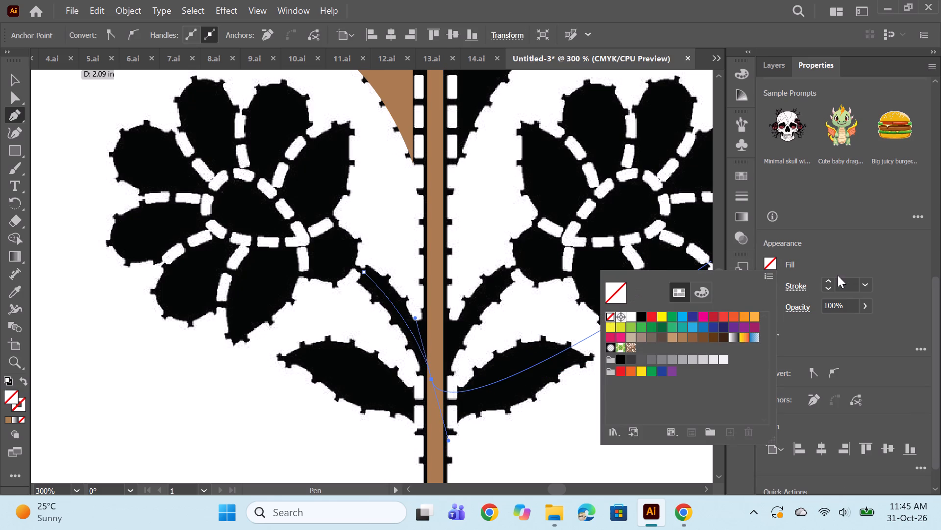
pyautogui.tripleClick(830, 280)
pyautogui.doubleClick(830, 280)
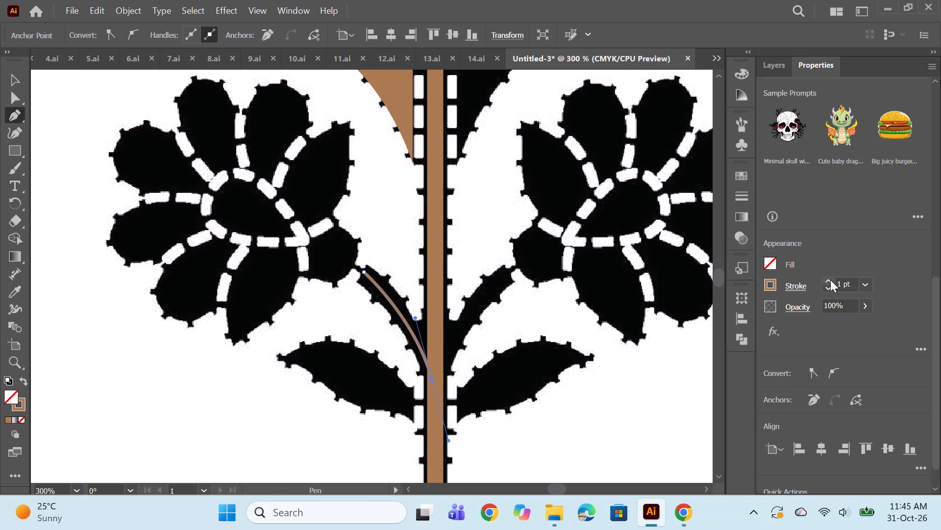
pyautogui.click(830, 280)
pyautogui.doubleClick(830, 280)
pyautogui.click(830, 280)
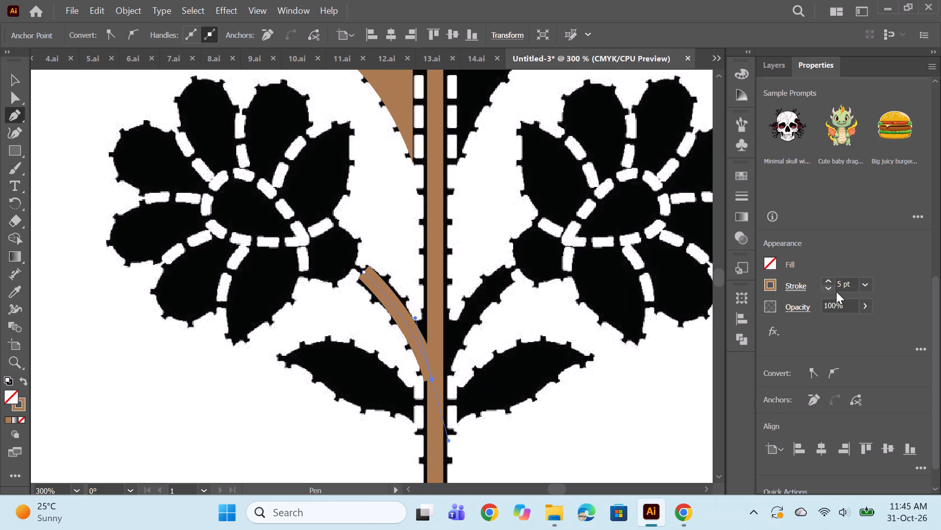
pyautogui.click(825, 290)
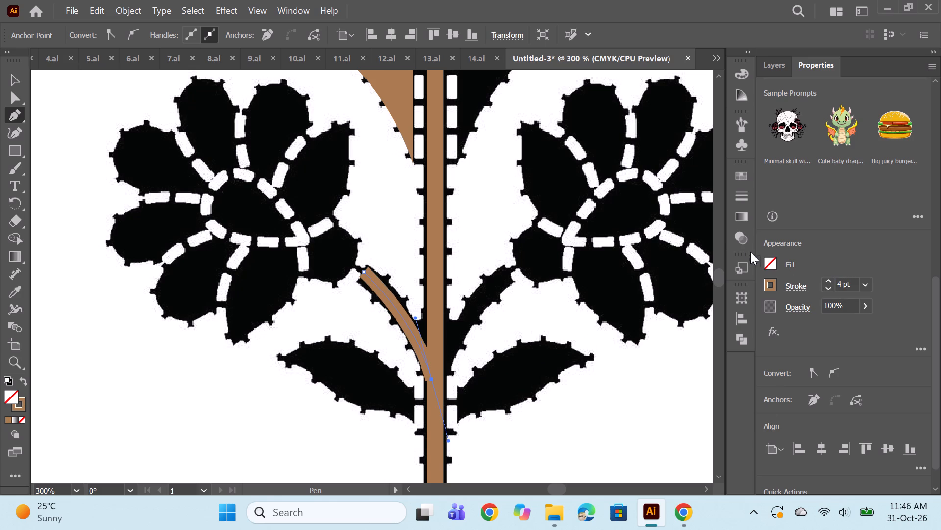
# Expand the left branch's stroke into a filled shape and deselect it.
pyautogui.click(137, 9)
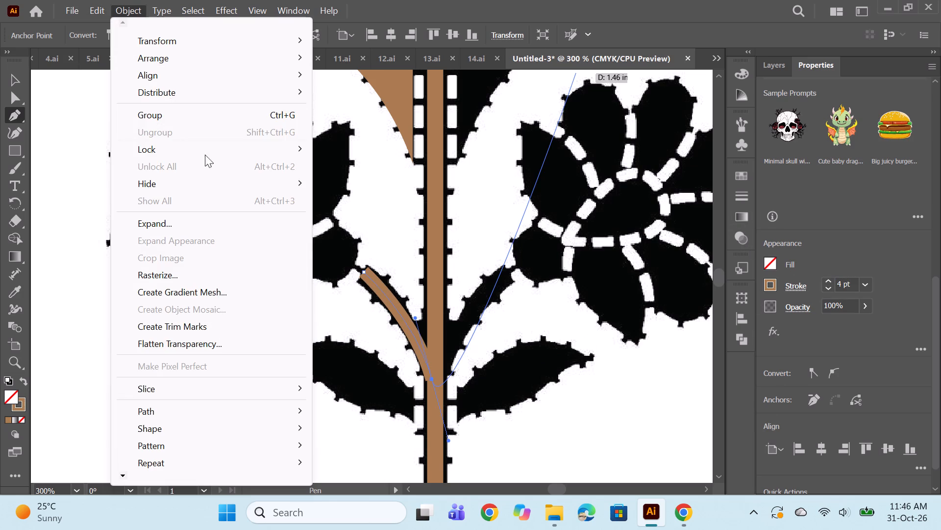
pyautogui.click(180, 218)
pyautogui.click(437, 335)
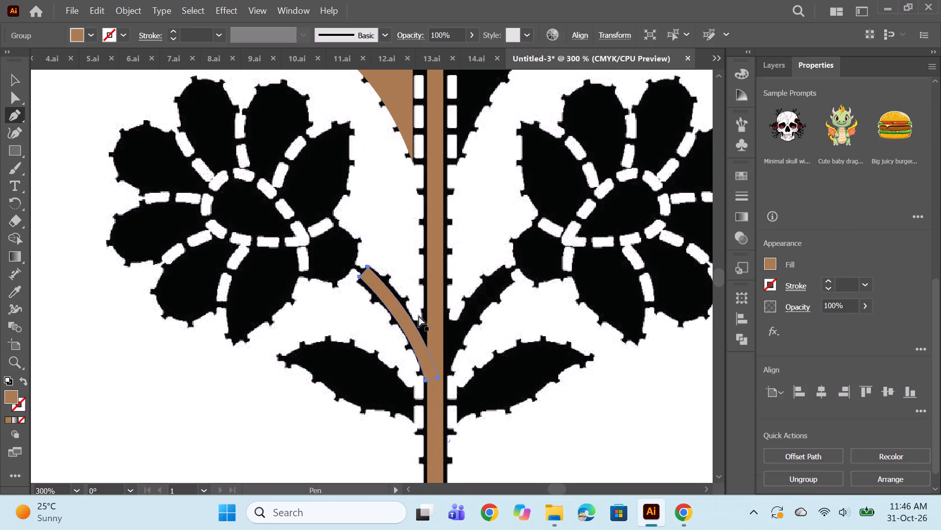
pyautogui.keyDown('ctrl'); pyautogui.click(410, 259); pyautogui.keyUp('ctrl')
# Trace the teardrop centre of the left flower with the Pen tool as a closed light brown filled shape, and deselect it.
pyautogui.scroll(3, 365, 218)
pyautogui.keyDown('alt'); pyautogui.scroll(-1, 290, 254); pyautogui.keyUp('alt')
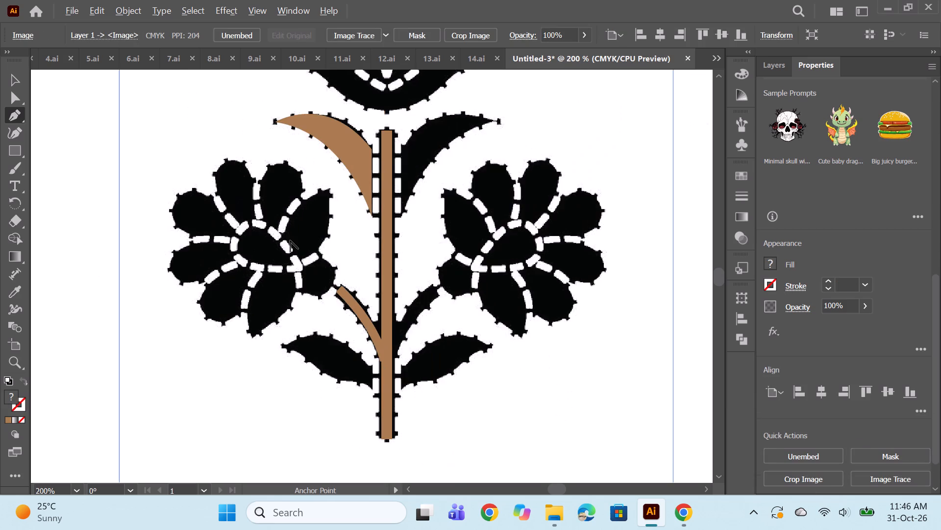
pyautogui.keyDown('alt'); pyautogui.scroll(2, 290, 240); pyautogui.keyUp('alt')
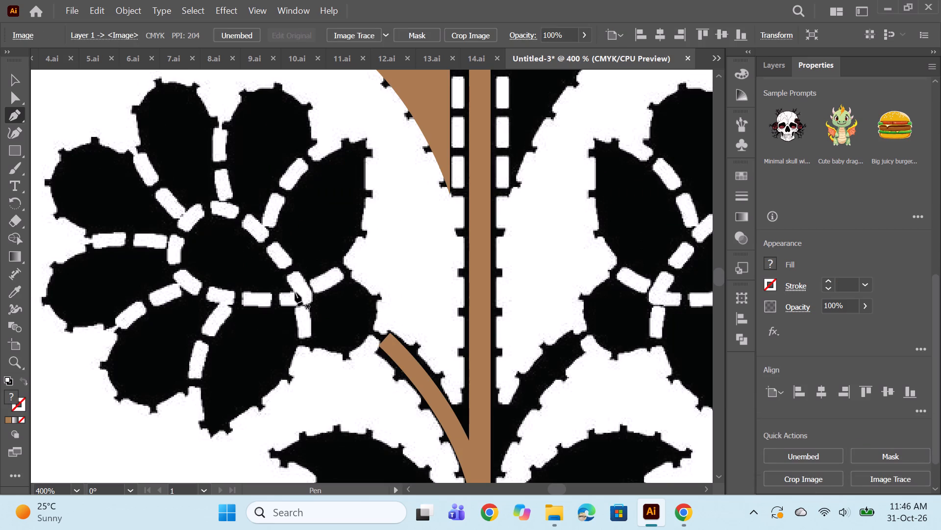
pyautogui.click(296, 291)
pyautogui.moveTo(188, 234); pyautogui.dragTo(197, 169)
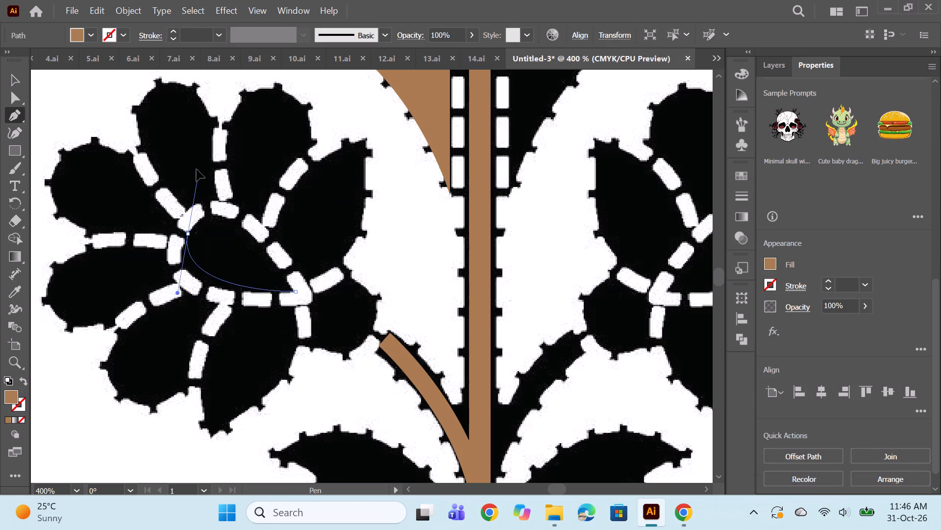
pyautogui.moveTo(197, 169); pyautogui.dragTo(219, 160)
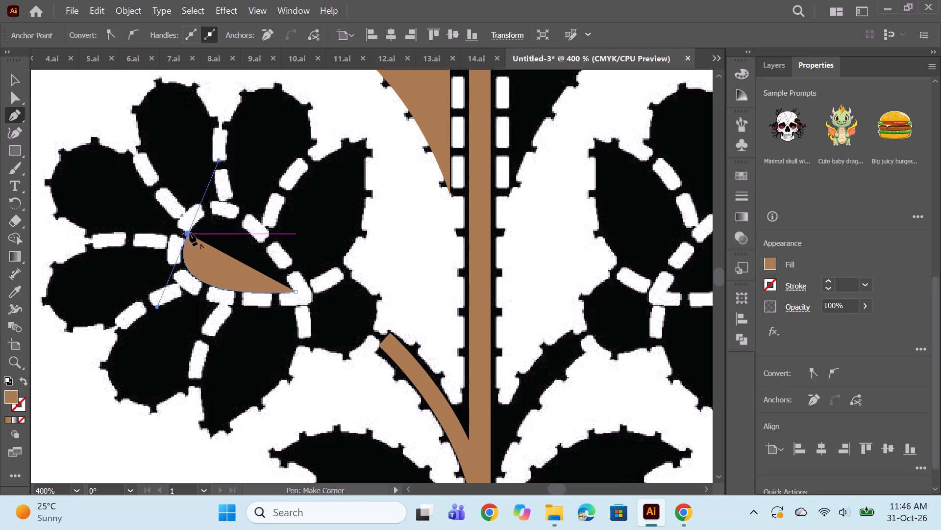
pyautogui.keyDown('alt'); pyautogui.click(190, 234); pyautogui.keyUp('alt')
pyautogui.moveTo(294, 292); pyautogui.dragTo(330, 338)
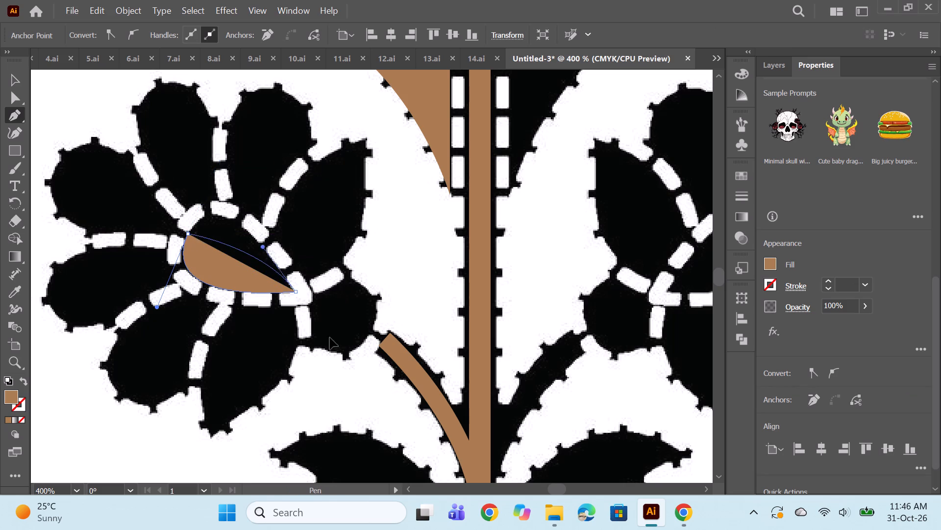
pyautogui.moveTo(330, 338); pyautogui.dragTo(376, 411)
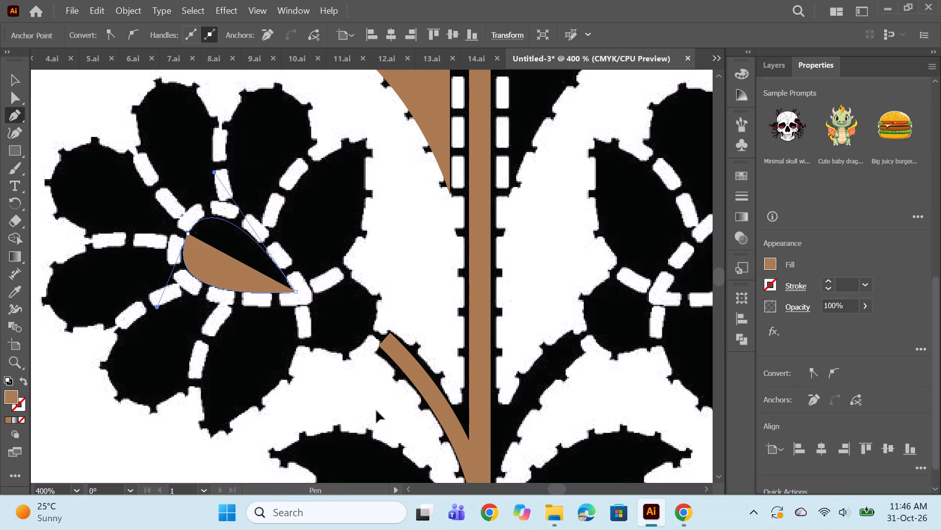
pyautogui.moveTo(376, 411); pyautogui.dragTo(372, 413)
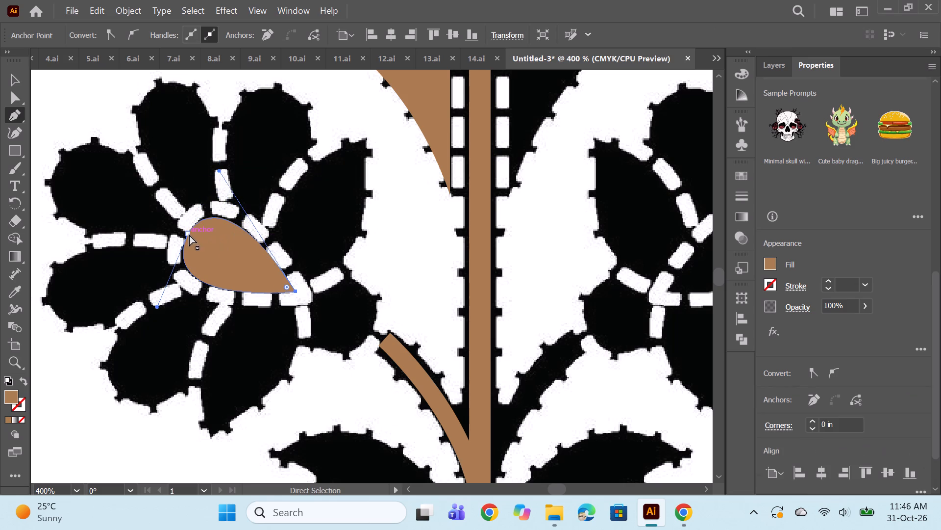
pyautogui.keyDown('ctrl'); pyautogui.click(189, 235); pyautogui.keyUp('ctrl')
pyautogui.keyDown('ctrl'); pyautogui.moveTo(198, 237); pyautogui.dragTo(268, 266); pyautogui.keyUp('ctrl')
pyautogui.keyDown('ctrl'); pyautogui.click(392, 234); pyautogui.keyUp('ctrl')
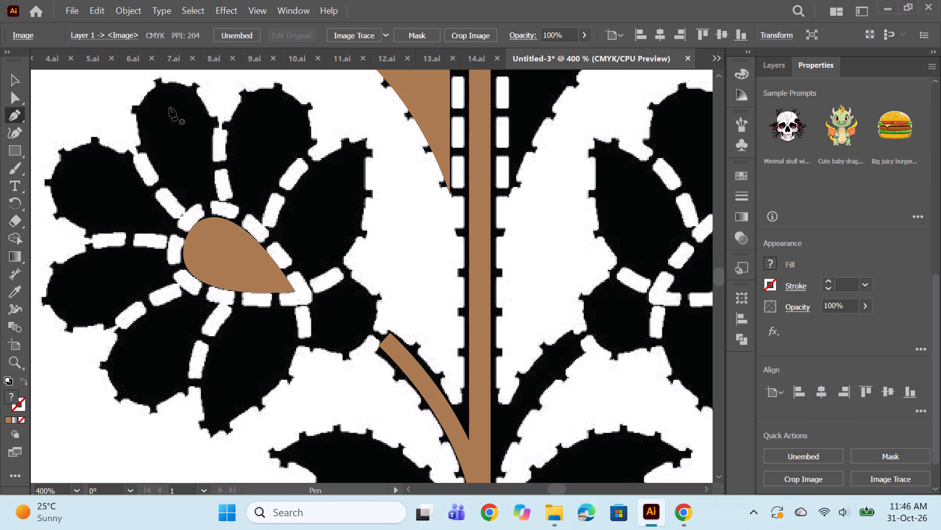
# Trace the rounded base of the left flower, between its centre and the branch, as a closed light brown Pen shape and deselect it.
pyautogui.click(310, 300)
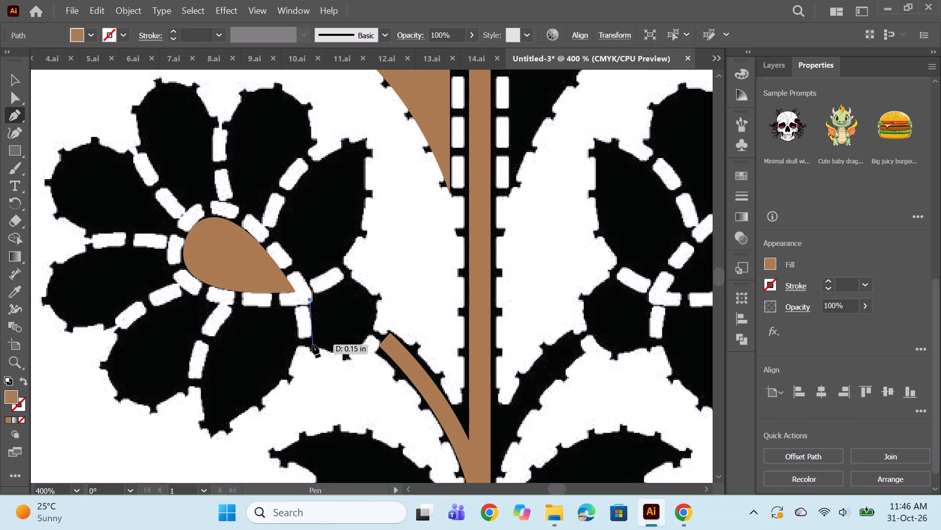
pyautogui.moveTo(312, 344); pyautogui.dragTo(303, 368)
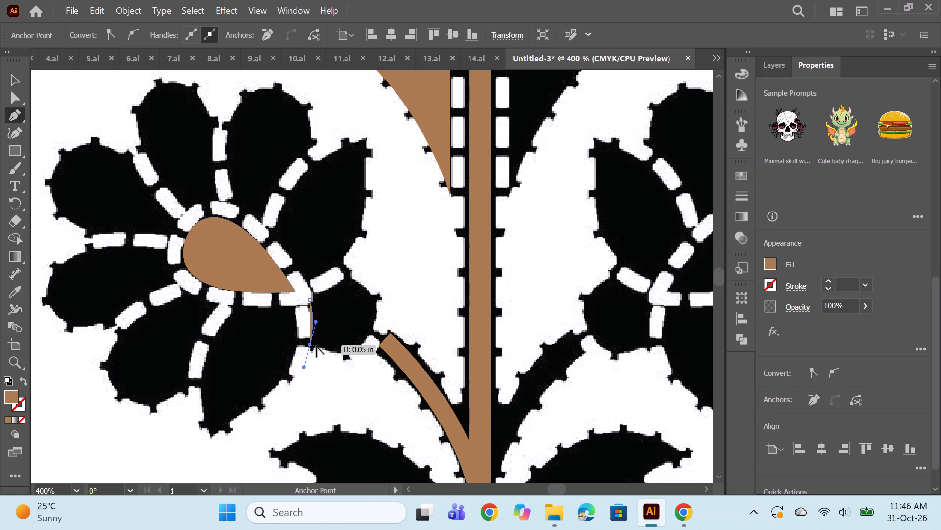
pyautogui.keyDown('alt'); pyautogui.click(311, 344); pyautogui.keyUp('alt')
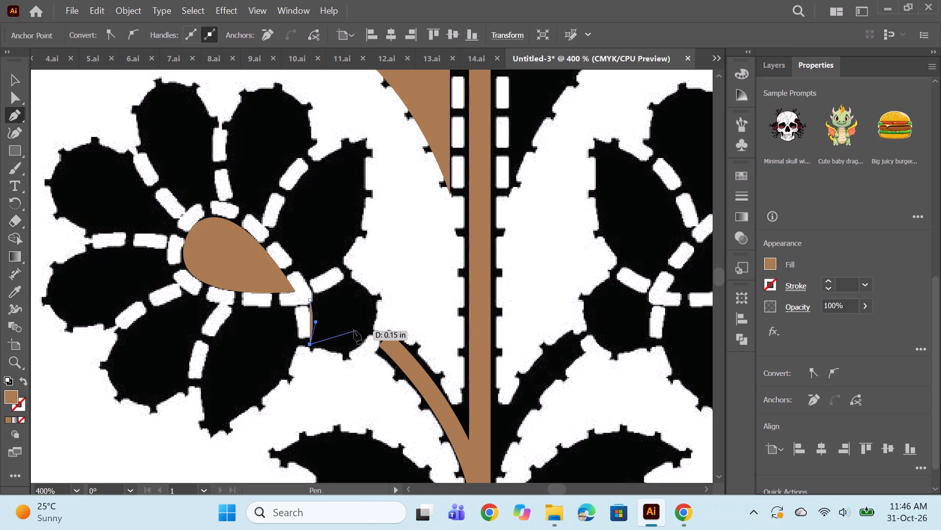
pyautogui.moveTo(368, 335); pyautogui.dragTo(386, 303)
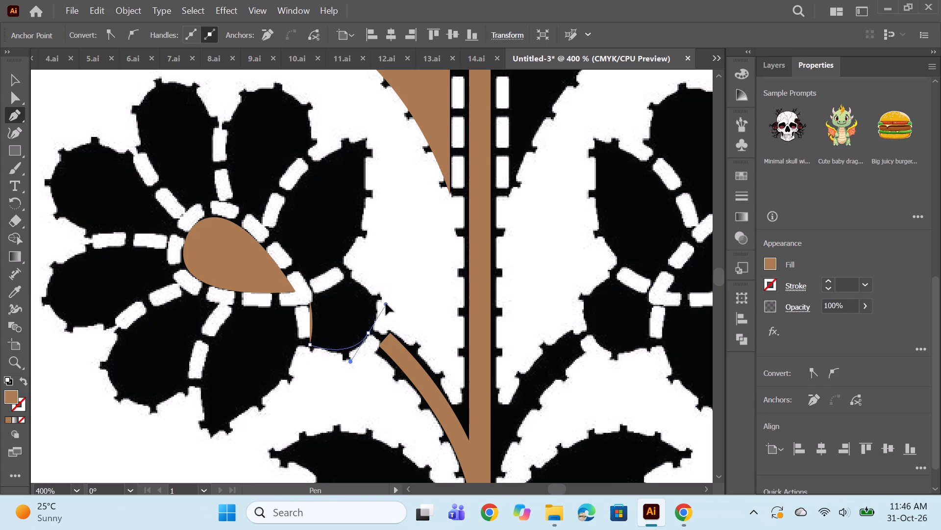
pyautogui.moveTo(386, 303); pyautogui.dragTo(386, 303)
pyautogui.keyDown('alt'); pyautogui.click(370, 332); pyautogui.keyUp('alt')
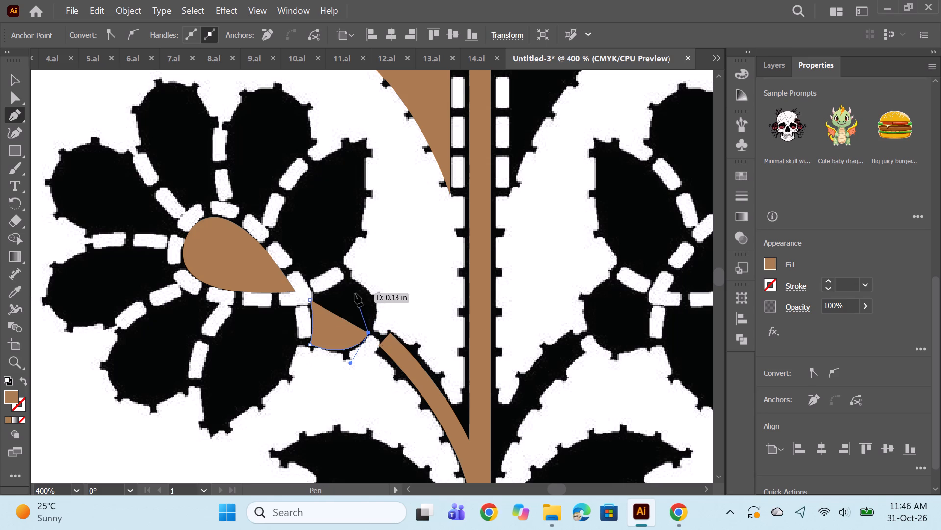
pyautogui.moveTo(349, 273); pyautogui.dragTo(304, 244)
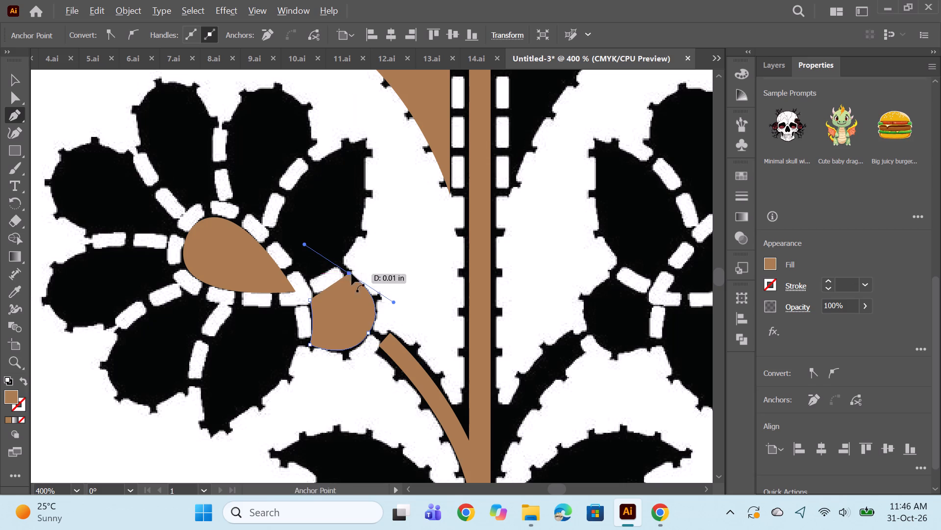
pyautogui.keyDown('alt'); pyautogui.click(348, 272); pyautogui.keyUp('alt')
pyautogui.moveTo(310, 298); pyautogui.dragTo(289, 305)
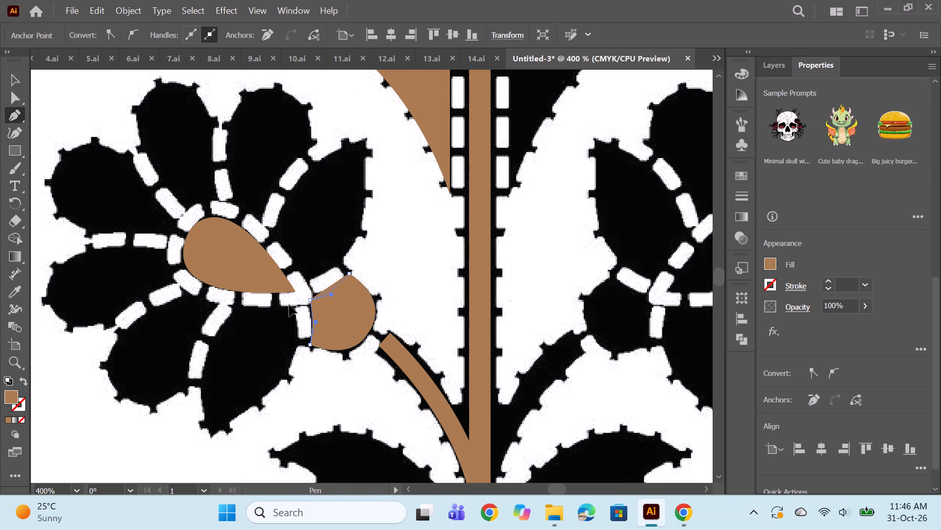
pyautogui.moveTo(289, 305); pyautogui.dragTo(288, 310)
pyautogui.keyDown('ctrl'); pyautogui.click(408, 271); pyautogui.keyUp('ctrl')
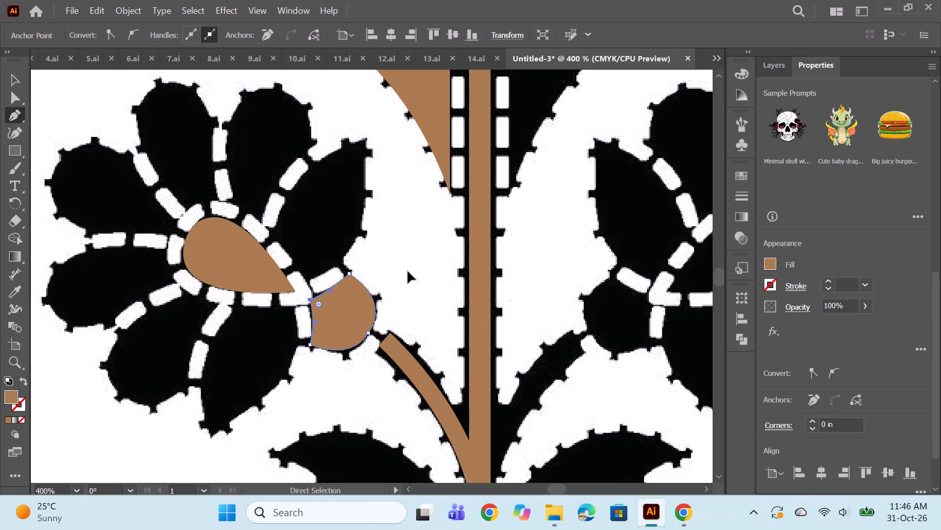
# Trace the pointed lower petal beside the left flower's base with the Pen tool as a closed light brown shape and deselect it.
pyautogui.click(282, 307)
pyautogui.hotkey('ctrl', 'z')
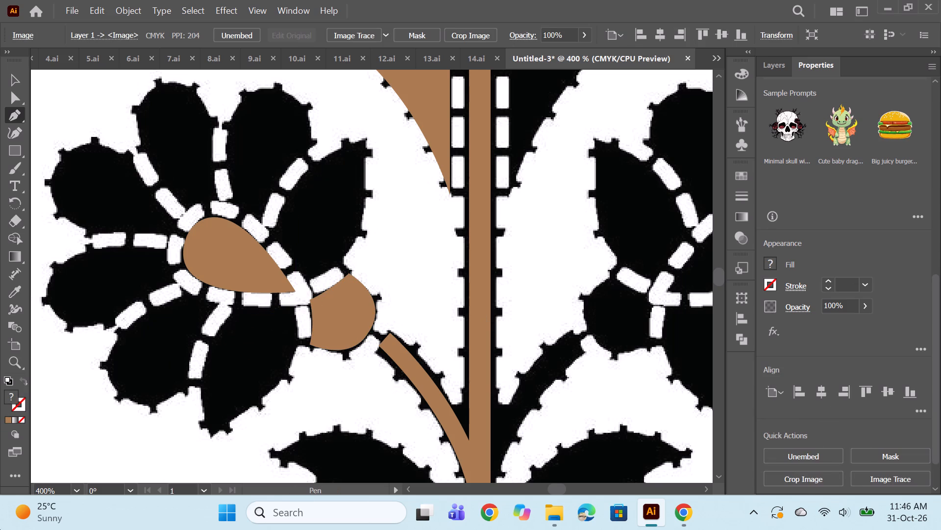
pyautogui.click(293, 307)
pyautogui.scroll(-3, 328, 262)
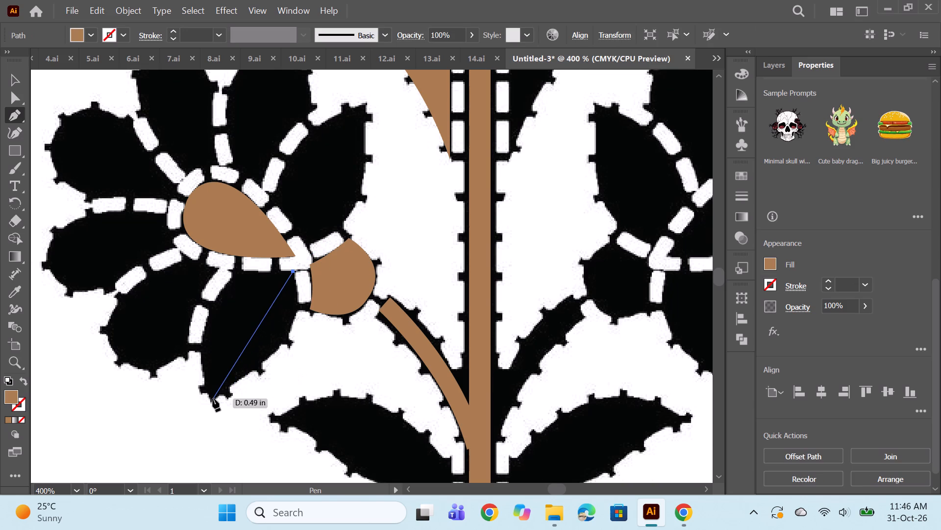
pyautogui.moveTo(212, 402); pyautogui.dragTo(119, 460)
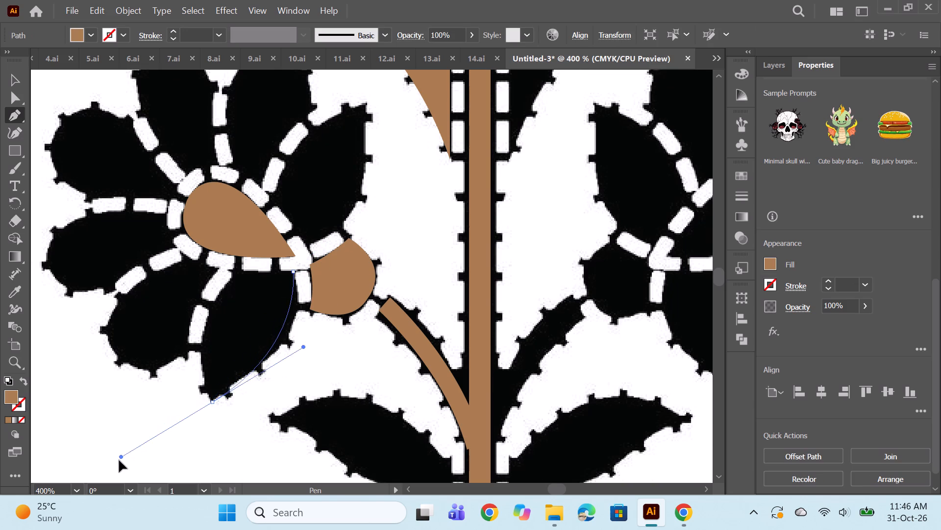
pyautogui.moveTo(119, 460); pyautogui.dragTo(96, 473)
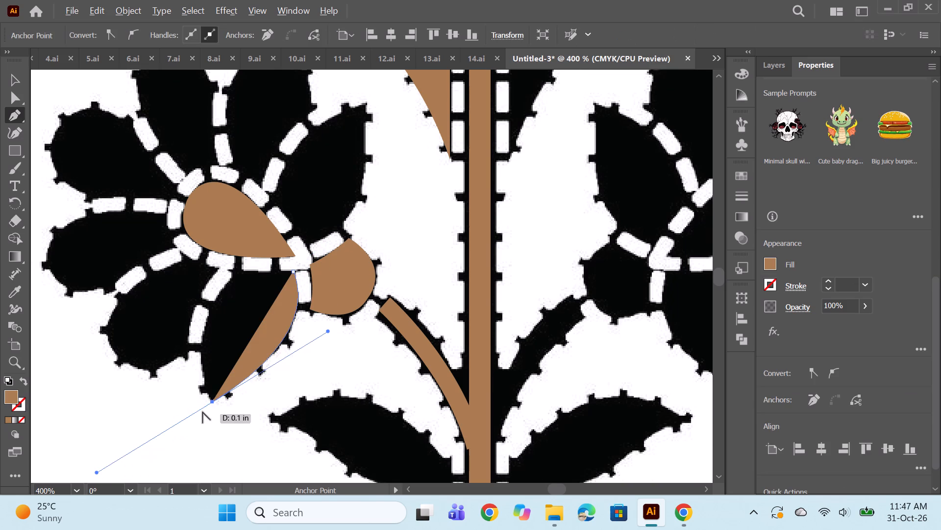
pyautogui.keyDown('alt'); pyautogui.click(212, 402); pyautogui.keyUp('alt')
pyautogui.scroll(3, 285, 302)
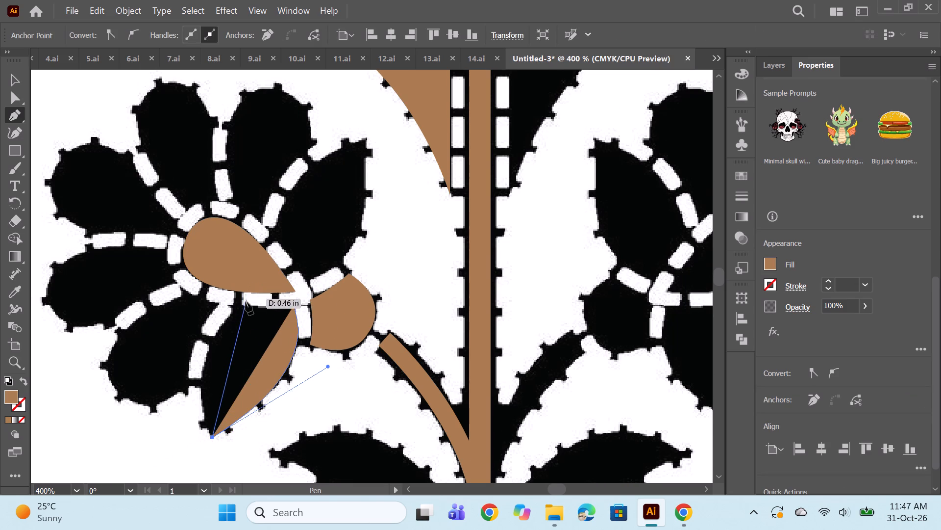
pyautogui.moveTo(235, 306); pyautogui.dragTo(308, 239)
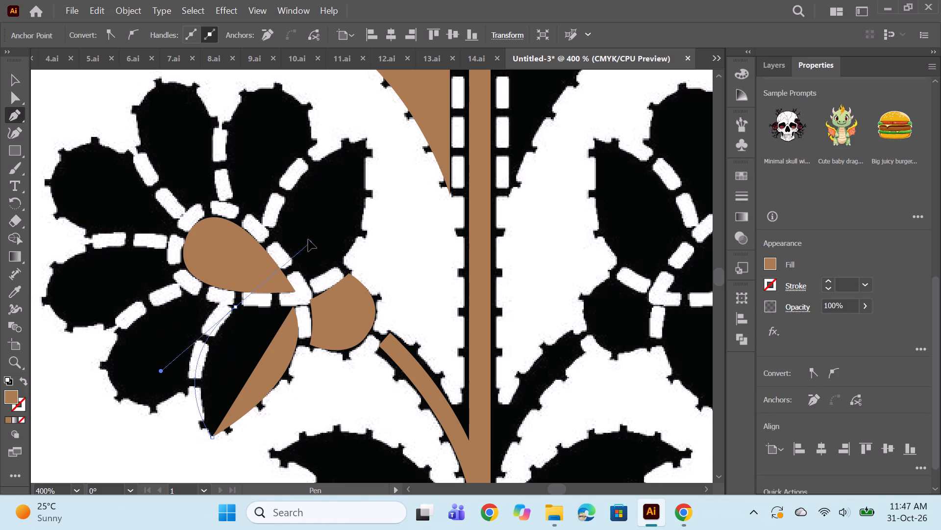
pyautogui.moveTo(308, 239); pyautogui.dragTo(293, 237)
pyautogui.keyDown('alt'); pyautogui.click(236, 306); pyautogui.keyUp('alt')
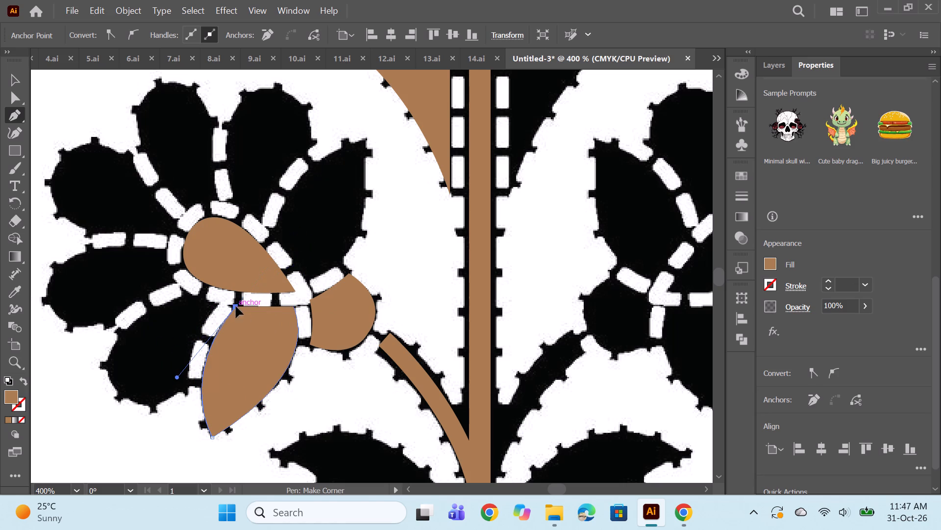
pyautogui.moveTo(296, 307); pyautogui.dragTo(321, 305)
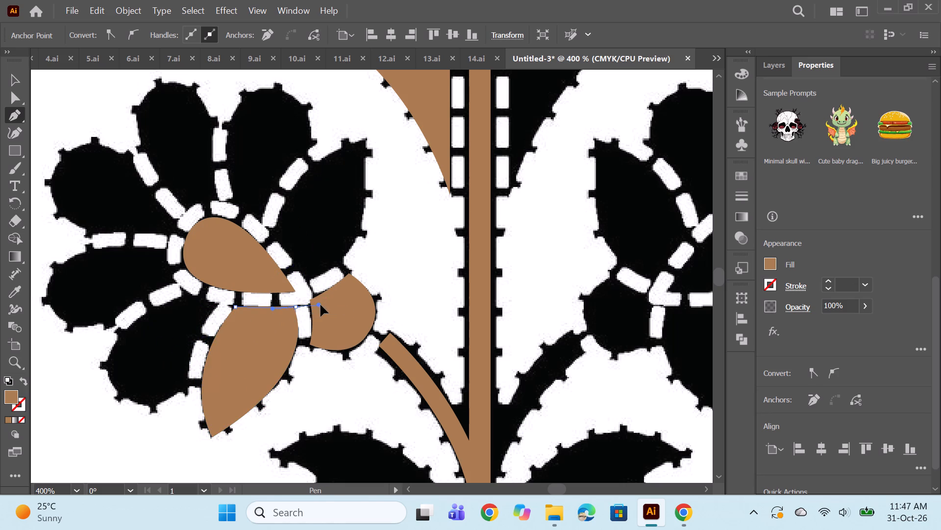
pyautogui.moveTo(321, 305); pyautogui.dragTo(340, 297)
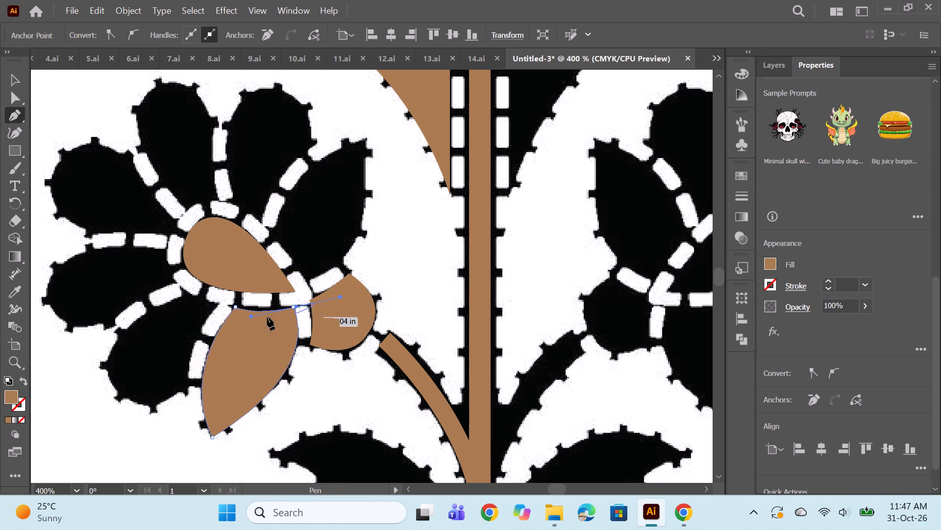
pyautogui.keyDown('alt'); pyautogui.scroll(2, 243, 312); pyautogui.keyUp('alt')
pyautogui.keyDown('alt'); pyautogui.moveTo(260, 328); pyautogui.dragTo(277, 318); pyautogui.keyUp('alt')
pyautogui.keyDown('ctrl'); pyautogui.click(555, 200); pyautogui.keyUp('ctrl')
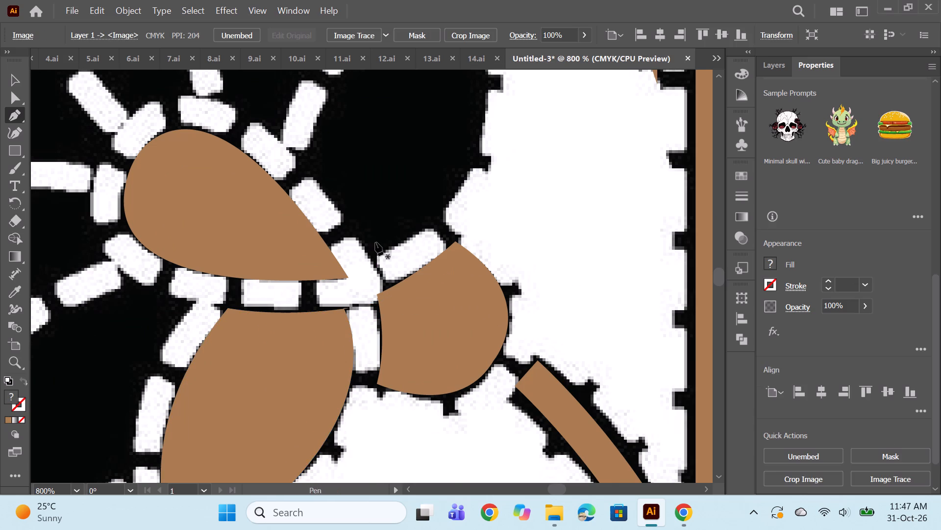
# Trace the rounded lower-left petal beside the pointed one with the Pen tool, closing it as a light brown filled shape.
pyautogui.keyDown('alt'); pyautogui.scroll(-1, 375, 241); pyautogui.keyUp('alt')
pyautogui.keyDown('alt'); pyautogui.scroll(-1, 239, 256); pyautogui.keyUp('alt')
pyautogui.press('space')
pyautogui.moveTo(299, 210); pyautogui.dragTo(413, 241)
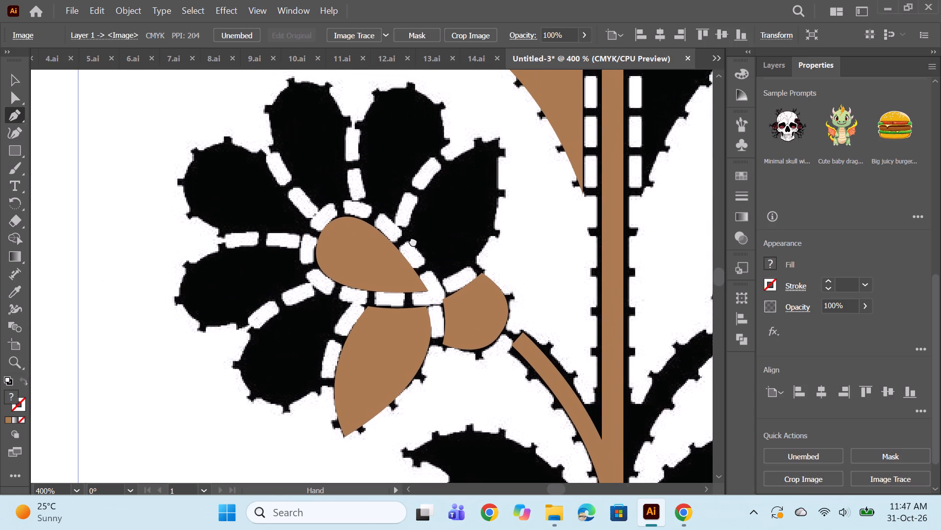
pyautogui.moveTo(413, 241); pyautogui.dragTo(413, 241)
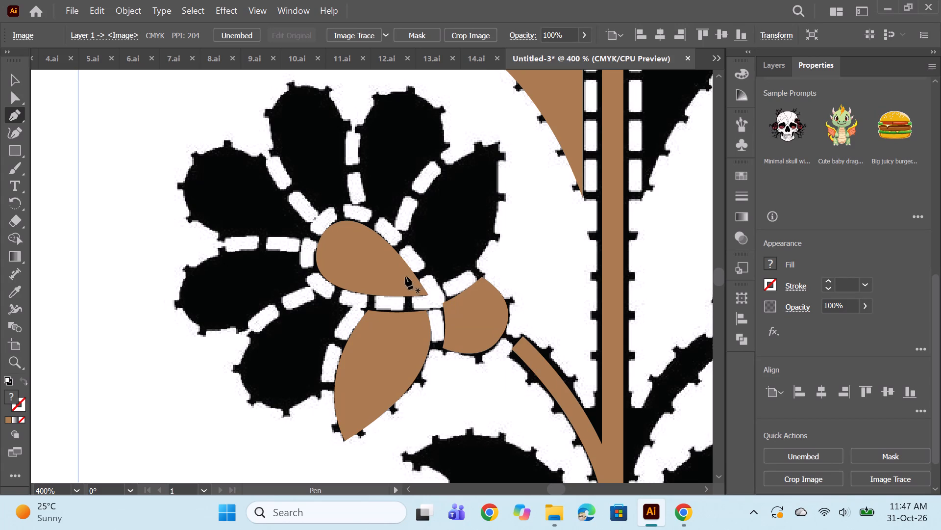
pyautogui.keyDown('alt'); pyautogui.scroll(3, 329, 273); pyautogui.keyUp('alt')
pyautogui.keyDown('alt'); pyautogui.scroll(-2, 327, 278); pyautogui.keyUp('alt')
pyautogui.scroll(-1, 301, 296)
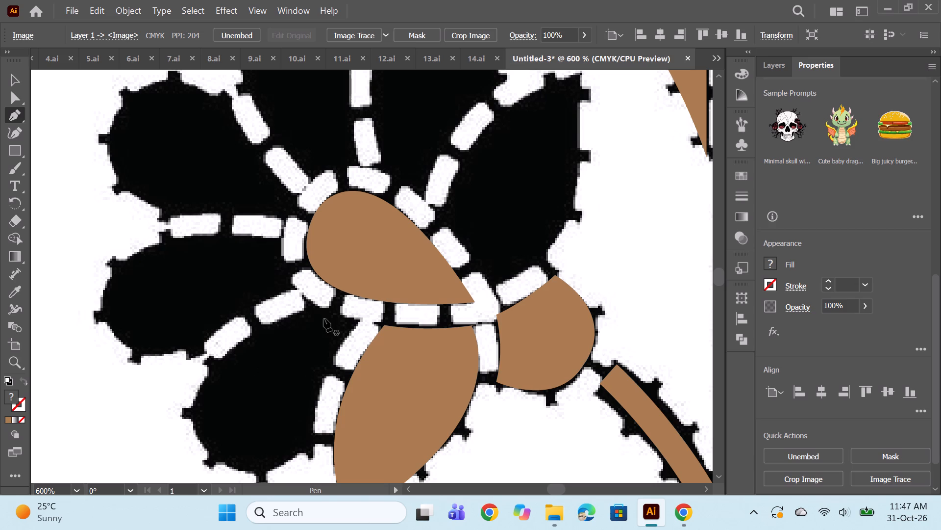
pyautogui.click(359, 321)
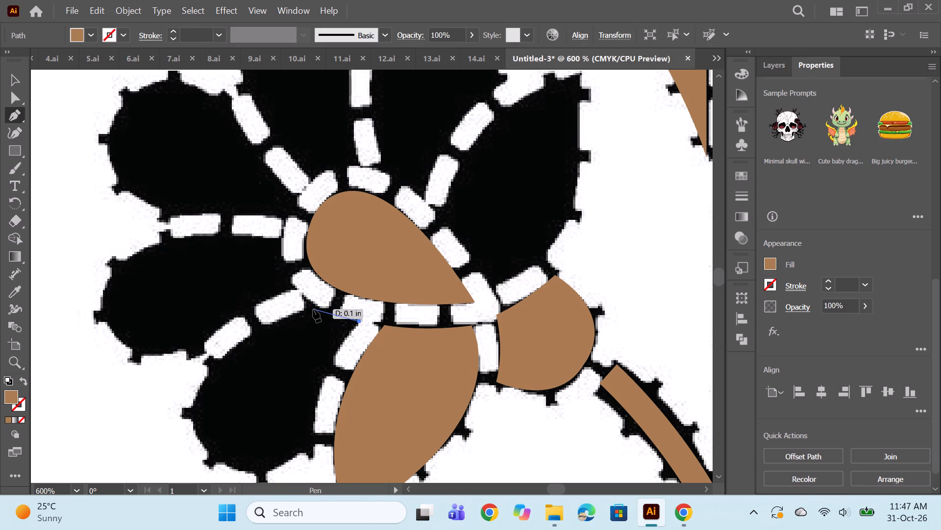
pyautogui.moveTo(314, 305); pyautogui.dragTo(311, 298)
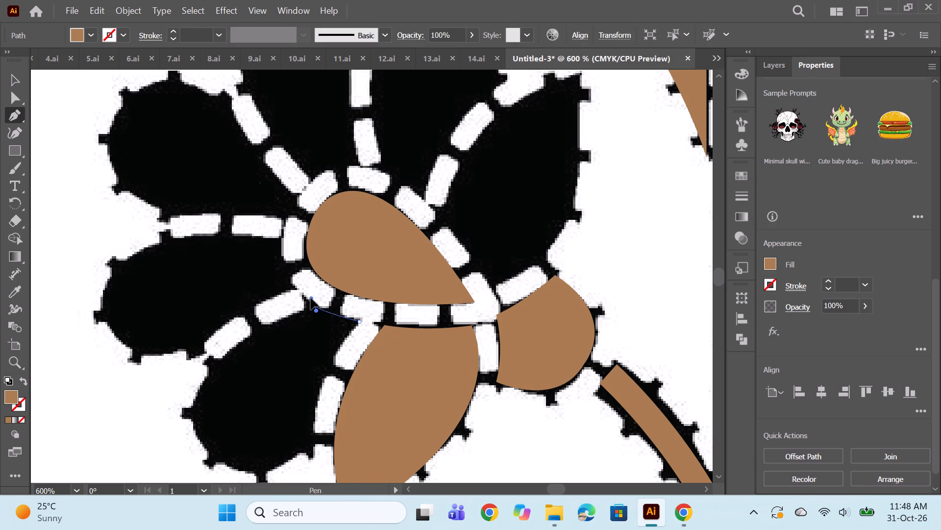
pyautogui.moveTo(311, 298); pyautogui.dragTo(308, 295)
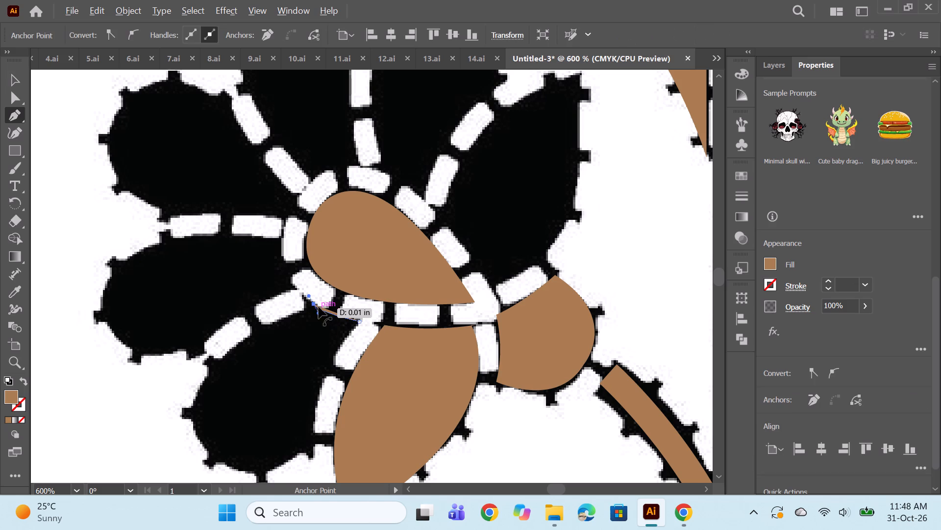
pyautogui.keyDown('alt'); pyautogui.click(314, 305); pyautogui.keyUp('alt')
pyautogui.keyDown('alt'); pyautogui.scroll(-2, 333, 327); pyautogui.keyUp('alt')
pyautogui.keyDown('alt'); pyautogui.scroll(1, 272, 390); pyautogui.keyUp('alt')
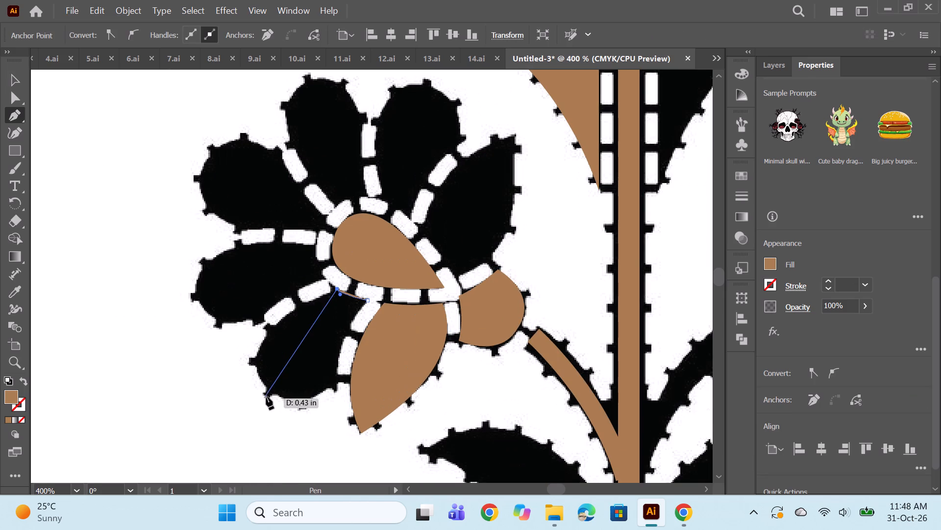
pyautogui.moveTo(274, 395); pyautogui.dragTo(340, 454)
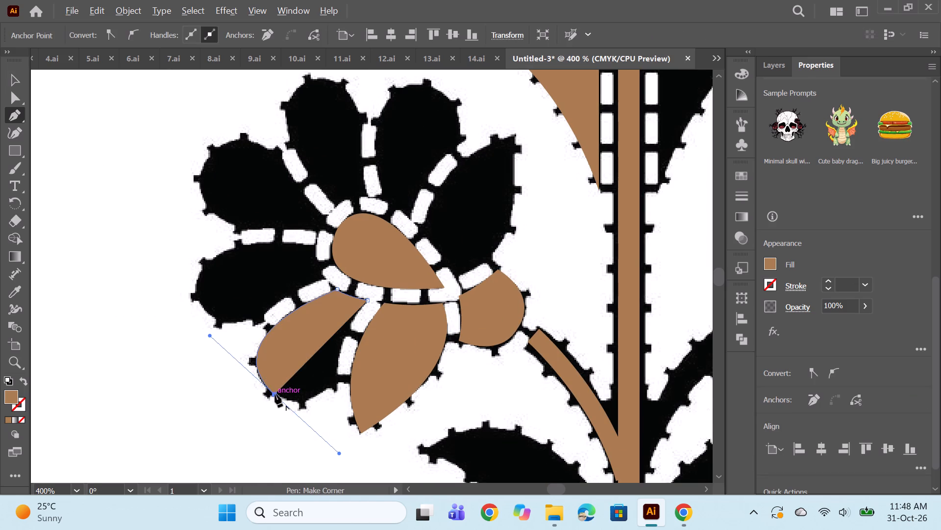
pyautogui.keyDown('alt'); pyautogui.click(275, 395); pyautogui.keyUp('alt')
pyautogui.moveTo(339, 357); pyautogui.dragTo(338, 307)
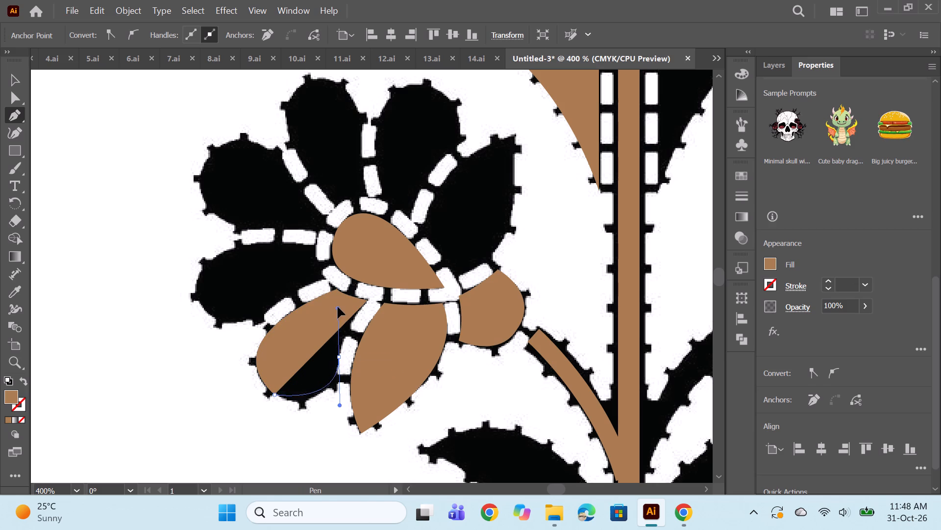
pyautogui.moveTo(338, 307); pyautogui.dragTo(344, 292)
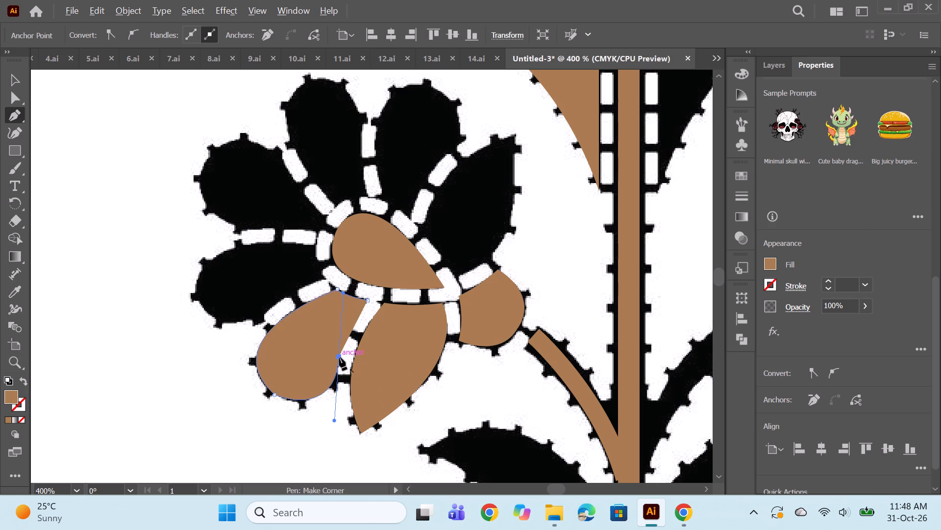
pyautogui.keyDown('alt'); pyautogui.click(339, 357); pyautogui.keyUp('alt')
pyautogui.moveTo(367, 301); pyautogui.dragTo(384, 293)
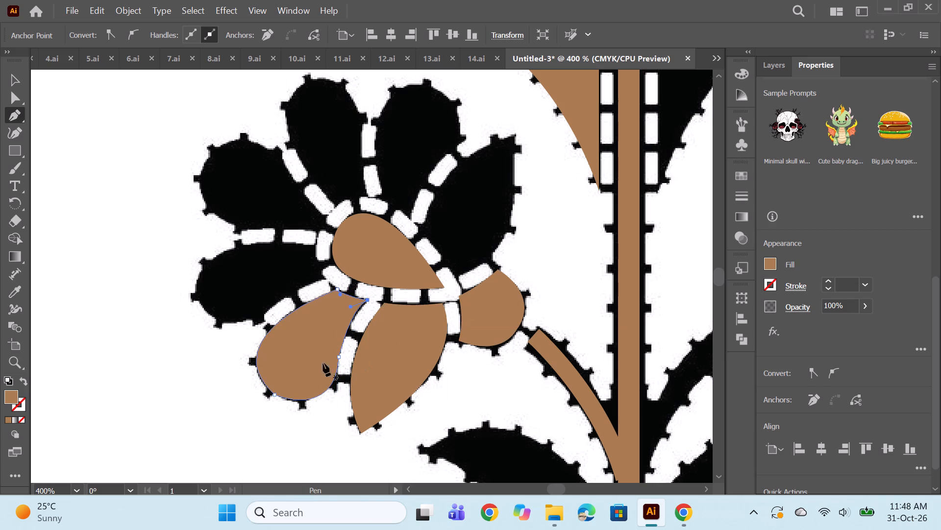
# Round the corner anchor at the new petal's outer end to a radius of about 0.14 in and deselect the petal.
pyautogui.keyDown('ctrl'); pyautogui.click(274, 394); pyautogui.keyUp('ctrl')
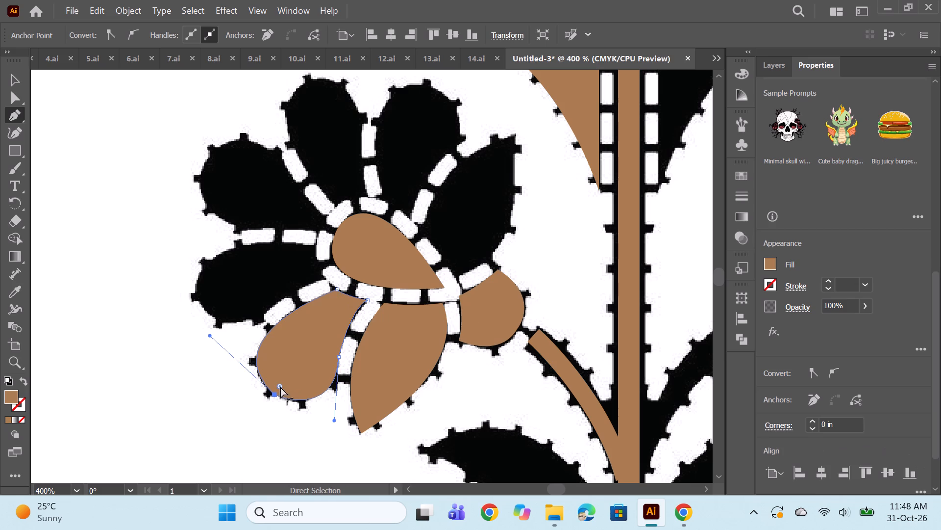
pyautogui.keyDown('ctrl'); pyautogui.moveTo(279, 386); pyautogui.dragTo(319, 355); pyautogui.keyUp('ctrl')
pyautogui.keyDown('ctrl'); pyautogui.click(546, 264); pyautogui.keyUp('ctrl')
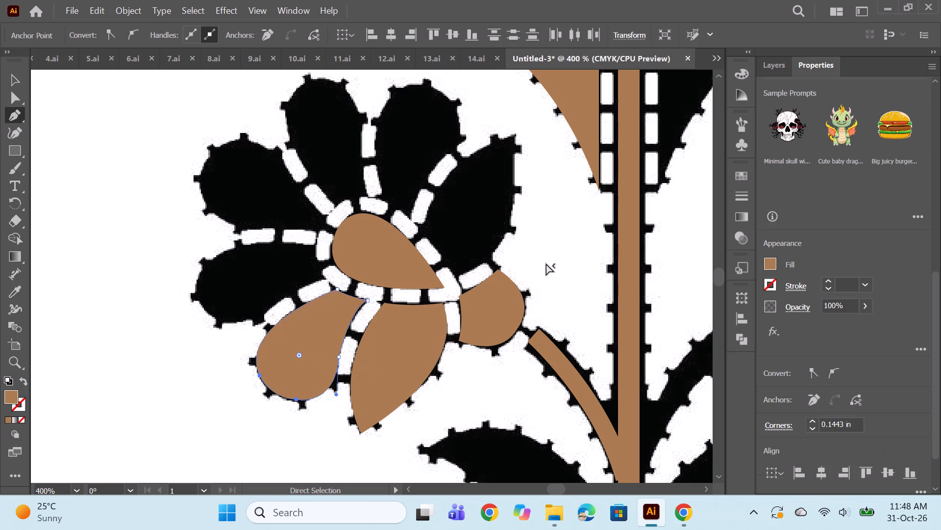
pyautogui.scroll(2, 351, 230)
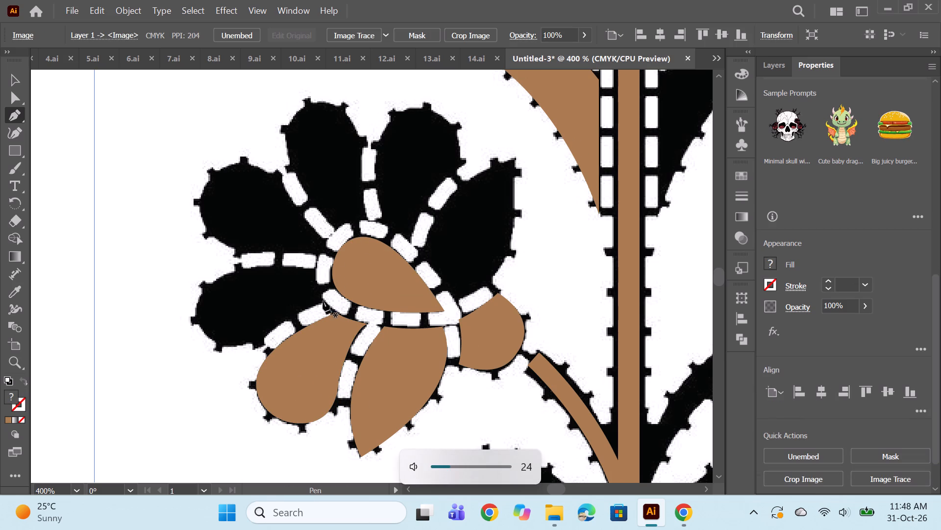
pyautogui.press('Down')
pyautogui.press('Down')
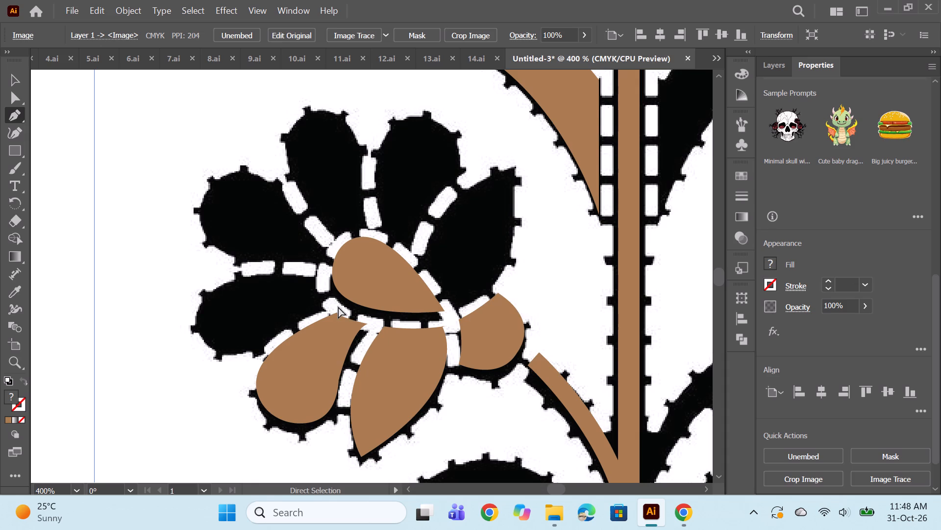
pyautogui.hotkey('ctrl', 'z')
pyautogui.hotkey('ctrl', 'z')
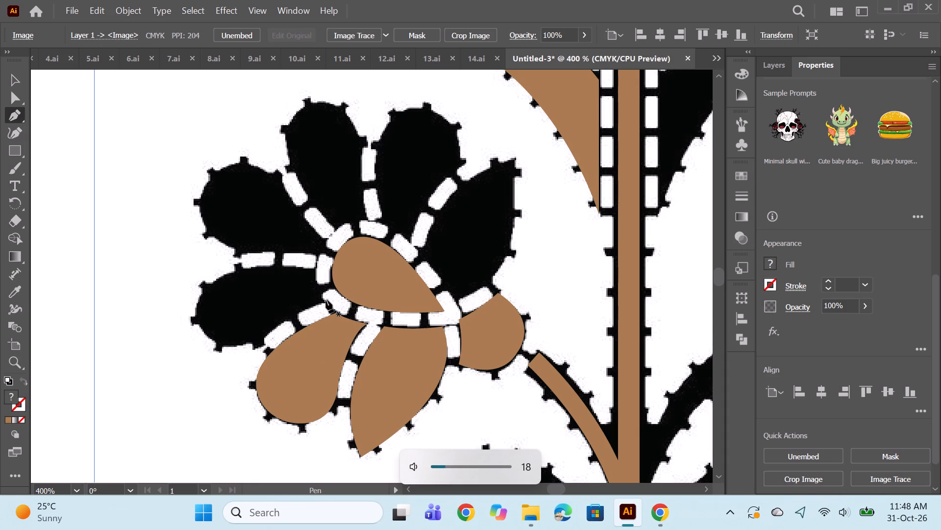
# Trace the rounded petal just above the lower-left one with the Pen tool, closing it as a light brown filled shape.
pyautogui.click(325, 302)
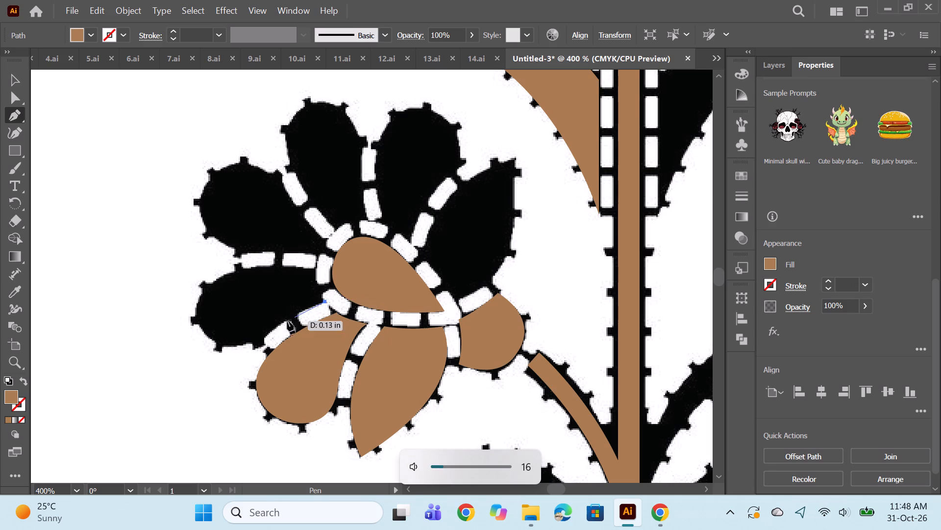
pyautogui.moveTo(261, 338); pyautogui.dragTo(255, 347)
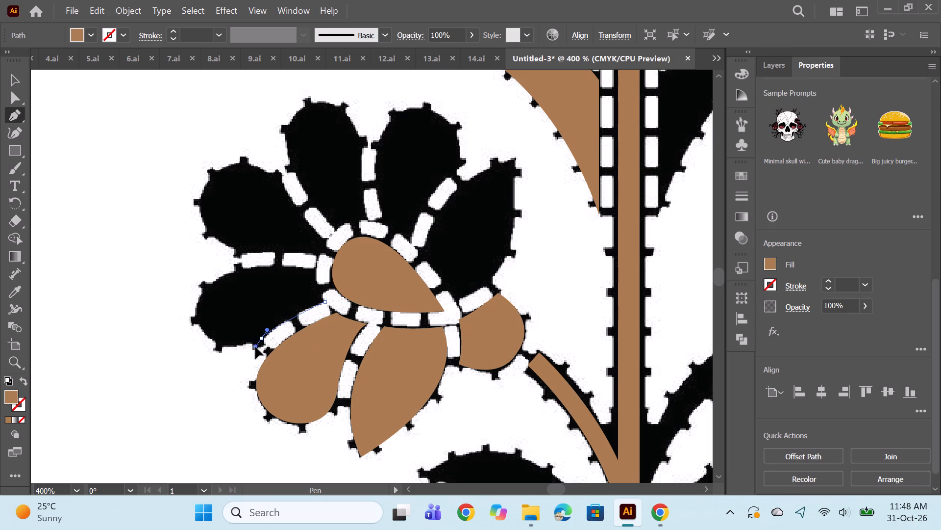
pyautogui.moveTo(255, 347); pyautogui.dragTo(249, 356)
pyautogui.keyDown('alt'); pyautogui.click(261, 339); pyautogui.keyUp('alt')
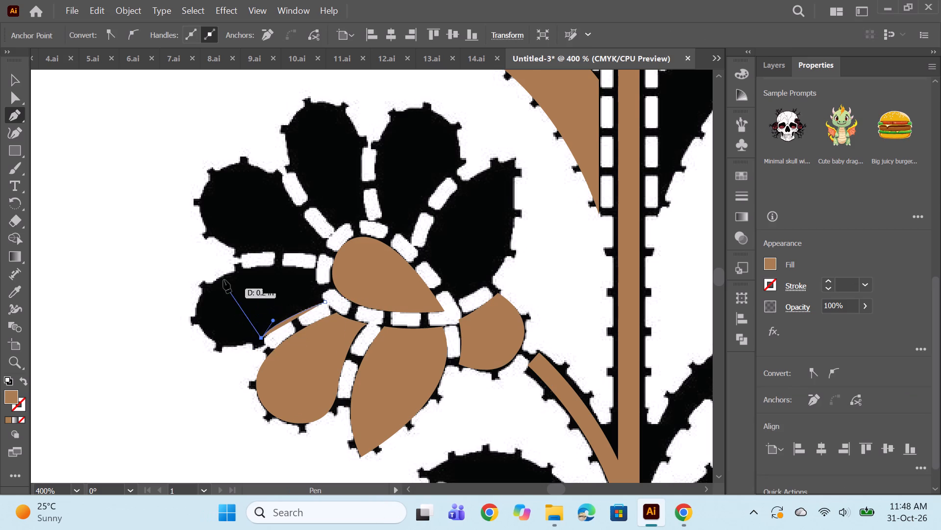
pyautogui.moveTo(224, 274); pyautogui.dragTo(302, 201)
pyautogui.hotkey('ctrl', 'z')
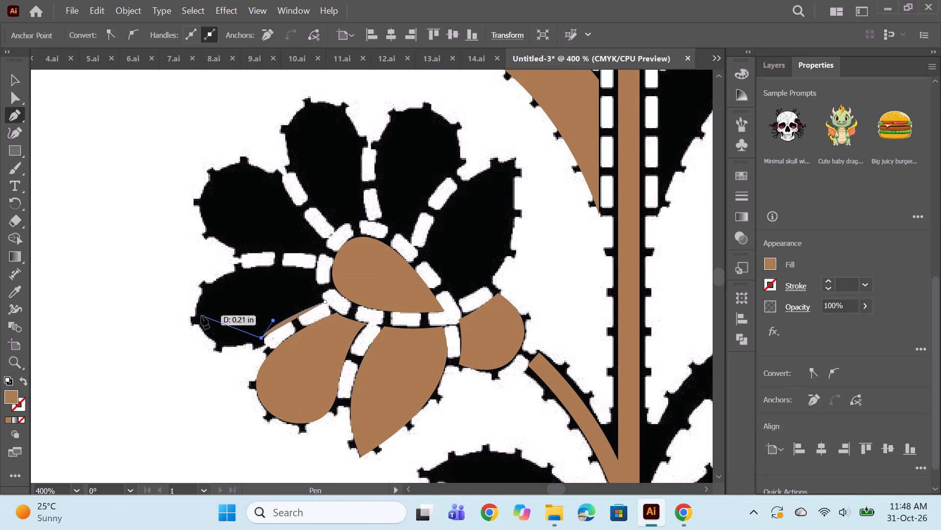
pyautogui.moveTo(195, 313); pyautogui.dragTo(194, 260)
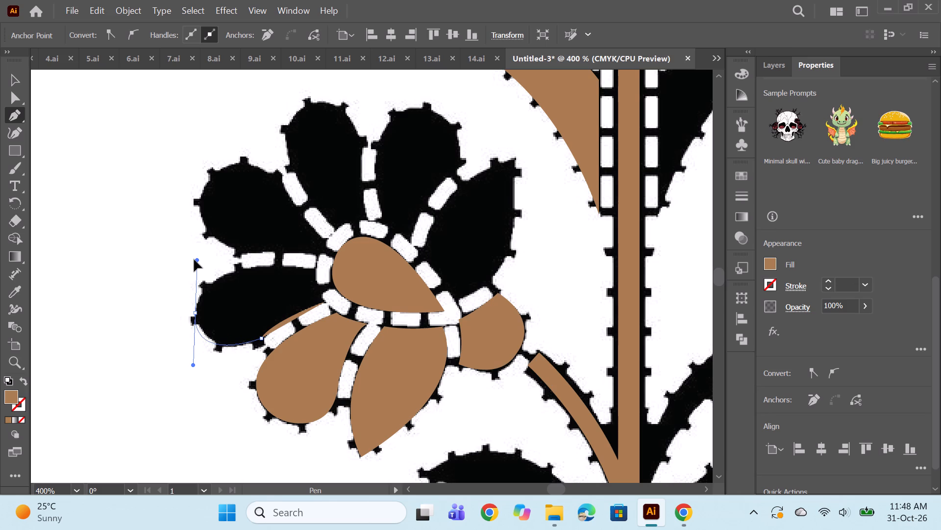
pyautogui.moveTo(194, 260); pyautogui.dragTo(187, 258)
pyautogui.keyDown('alt'); pyautogui.click(195, 314); pyautogui.keyUp('alt')
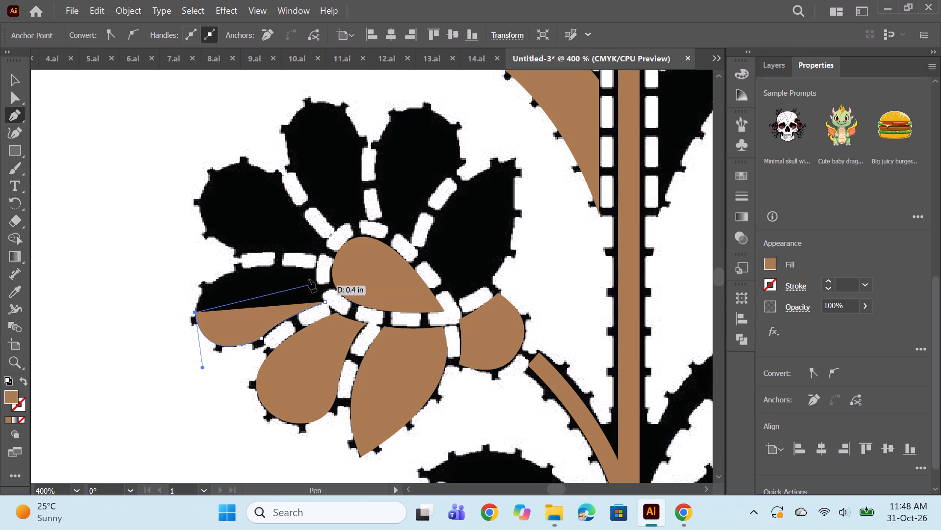
pyautogui.moveTo(315, 268); pyautogui.dragTo(417, 280)
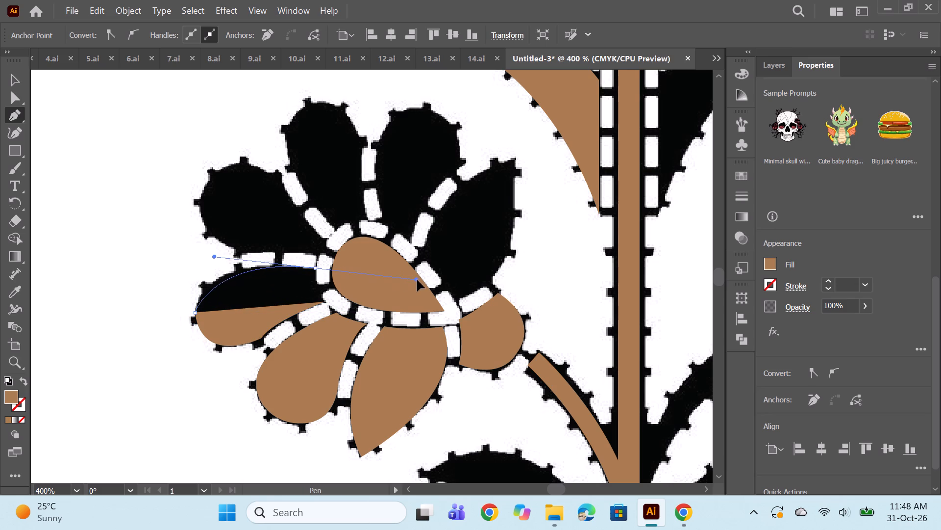
pyautogui.moveTo(417, 280); pyautogui.dragTo(429, 285)
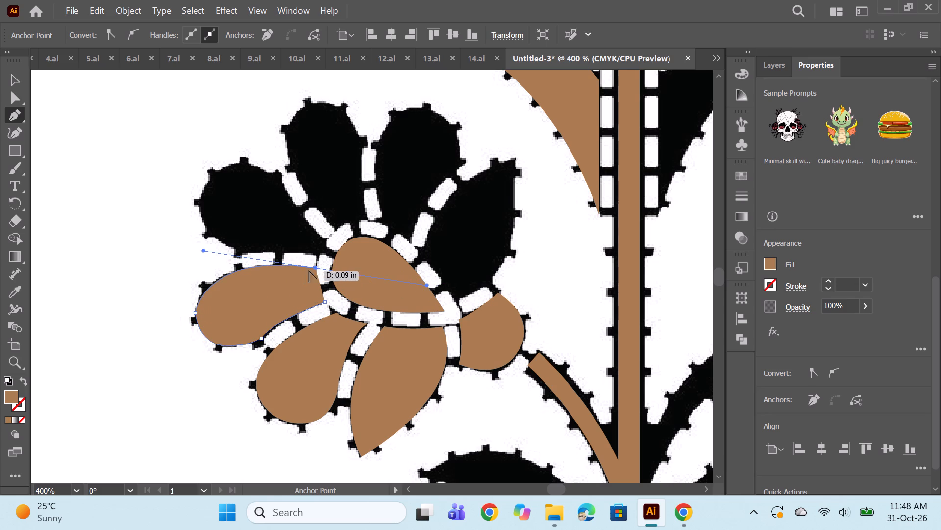
pyautogui.keyDown('alt'); pyautogui.click(315, 268); pyautogui.keyUp('alt')
pyautogui.moveTo(325, 302); pyautogui.dragTo(337, 308)
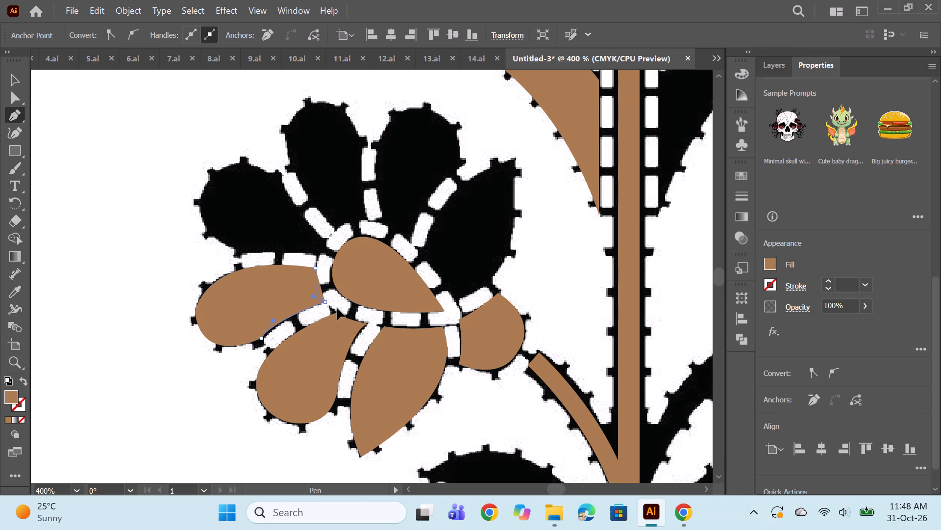
pyautogui.moveTo(337, 308); pyautogui.dragTo(333, 314)
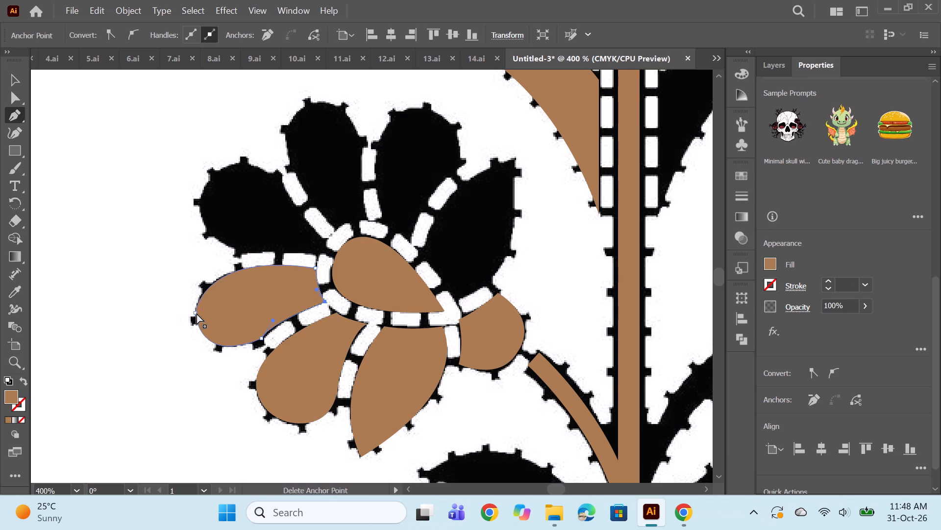
# Round the new petal's outer-end anchor to about 0.11 in and its lower-side anchor to about 0.2 in, and deselect the petal.
pyautogui.keyDown('ctrl'); pyautogui.click(196, 312); pyautogui.keyUp('ctrl')
pyautogui.keyDown('ctrl'); pyautogui.moveTo(206, 312); pyautogui.dragTo(395, 347); pyautogui.keyUp('ctrl')
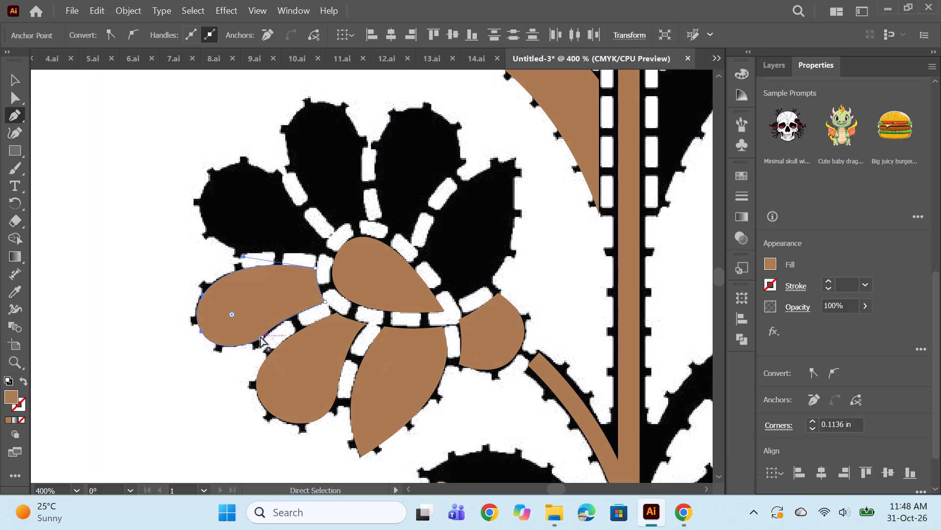
pyautogui.keyDown('ctrl'); pyautogui.click(262, 340); pyautogui.keyUp('ctrl')
pyautogui.keyDown('ctrl'); pyautogui.moveTo(256, 332); pyautogui.dragTo(201, 257); pyautogui.keyUp('ctrl')
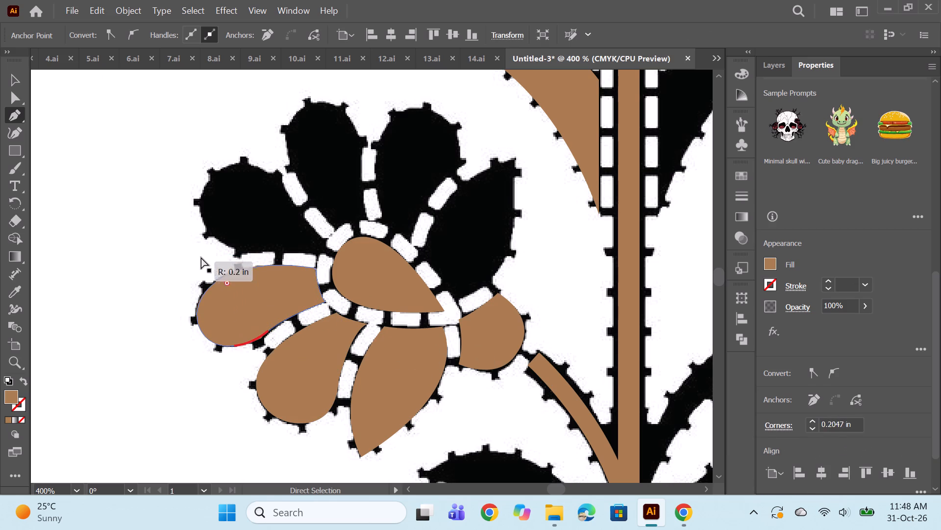
pyautogui.keyDown('ctrl'); pyautogui.moveTo(201, 257); pyautogui.dragTo(201, 258); pyautogui.keyUp('ctrl')
pyautogui.keyDown('ctrl'); pyautogui.click(152, 253); pyautogui.keyUp('ctrl')
# Trace the rounded upper-left petal of the left flower with the Pen tool, closing it as a light brown filled shape.
pyautogui.scroll(6, 337, 238)
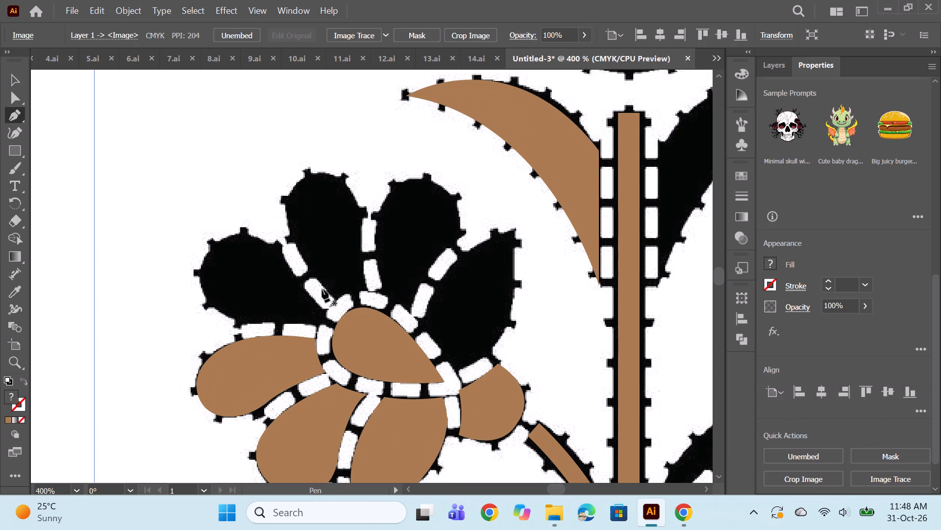
pyautogui.click(317, 325)
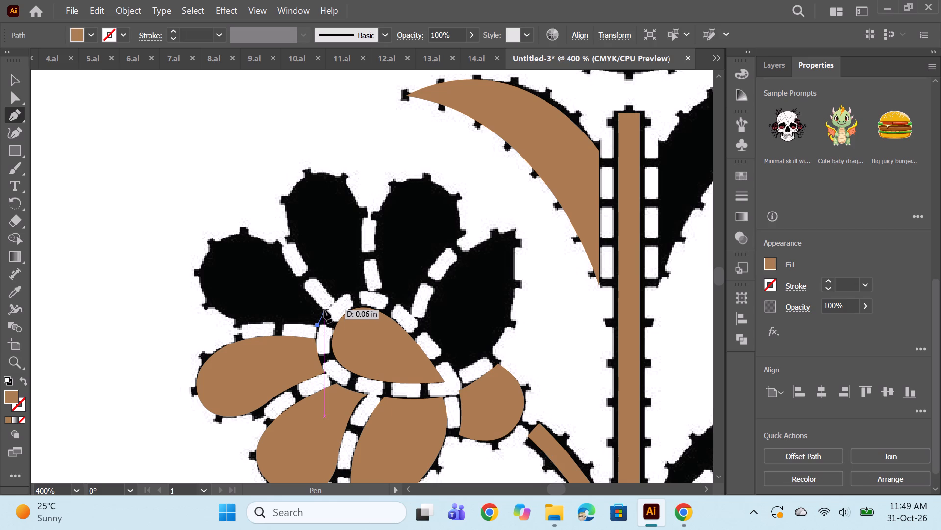
pyautogui.moveTo(324, 310); pyautogui.dragTo(331, 299)
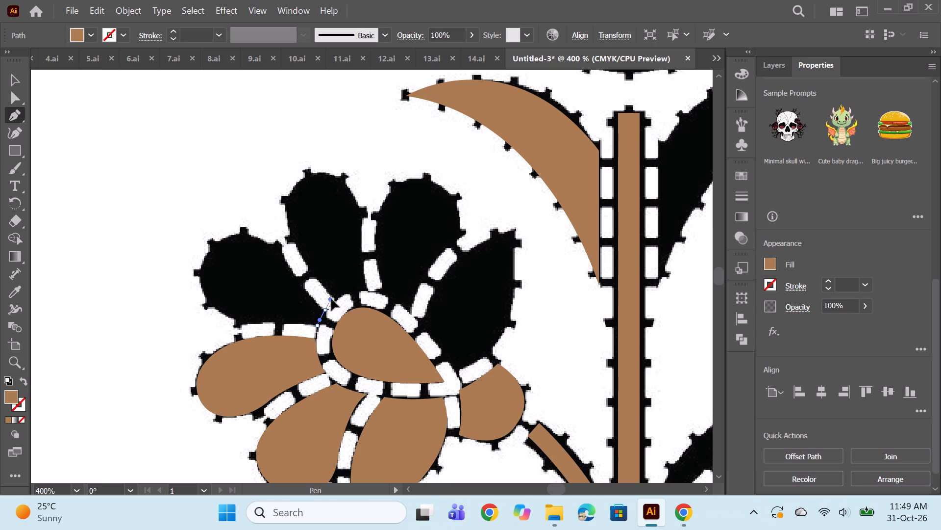
pyautogui.moveTo(331, 299); pyautogui.dragTo(333, 300)
pyautogui.keyDown('alt'); pyautogui.click(326, 311); pyautogui.keyUp('alt')
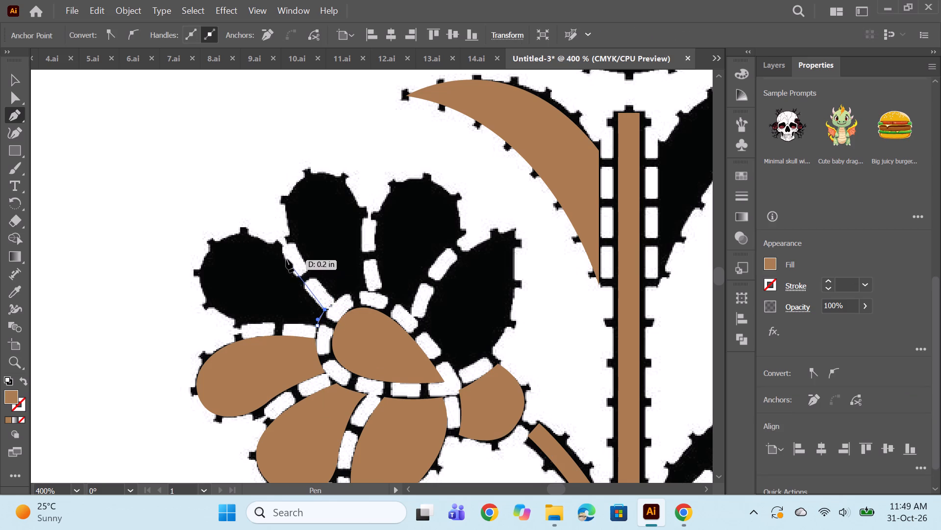
pyautogui.moveTo(282, 256); pyautogui.dragTo(271, 234)
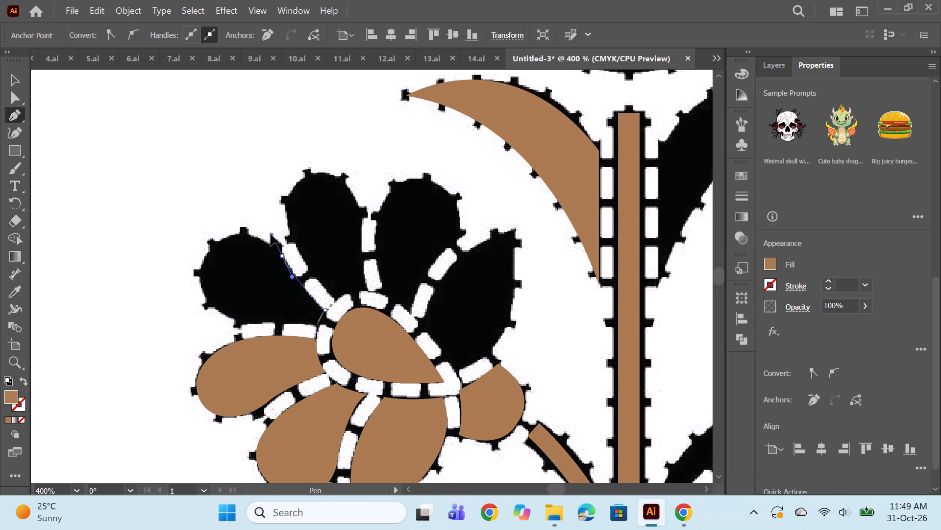
pyautogui.moveTo(271, 234); pyautogui.dragTo(267, 225)
pyautogui.keyDown('alt'); pyautogui.click(282, 257); pyautogui.keyUp('alt')
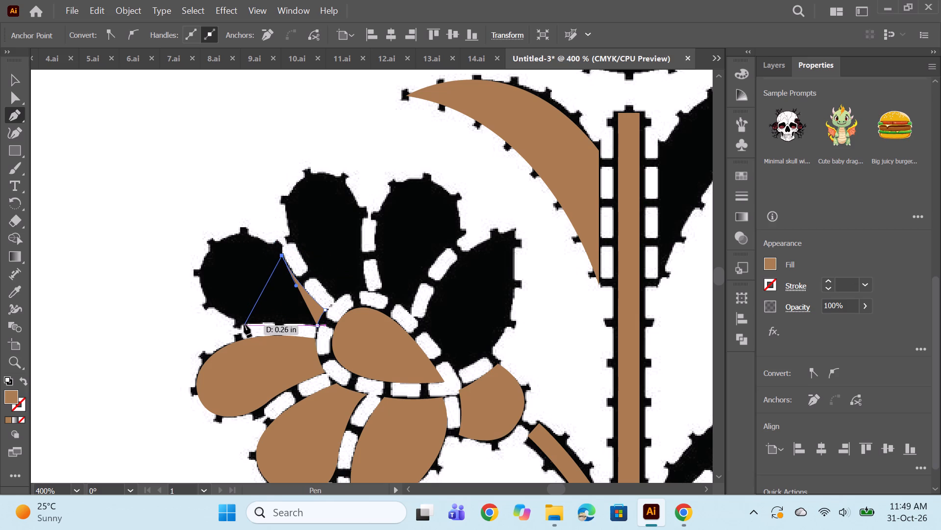
pyautogui.moveTo(203, 260); pyautogui.dragTo(193, 285)
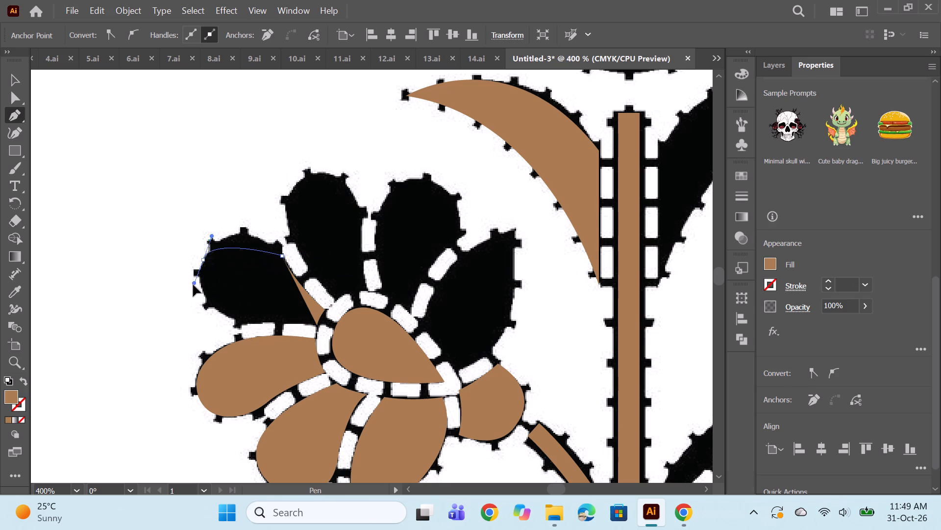
pyautogui.moveTo(193, 285); pyautogui.dragTo(169, 314)
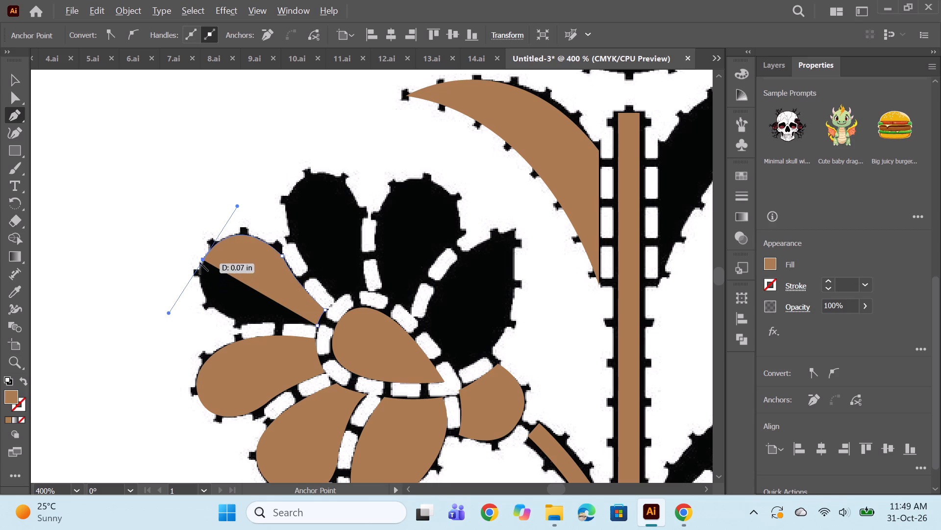
pyautogui.keyDown('alt'); pyautogui.click(203, 261); pyautogui.keyUp('alt')
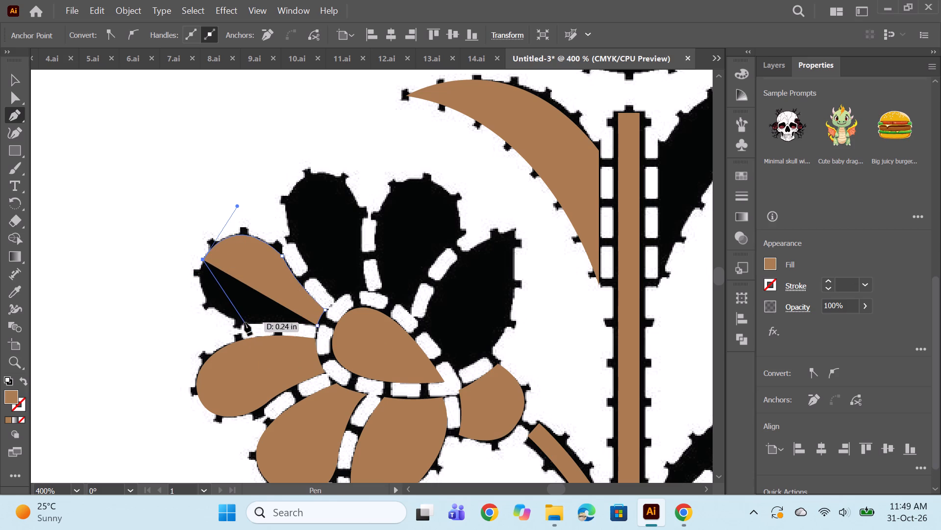
pyautogui.moveTo(242, 323); pyautogui.dragTo(295, 334)
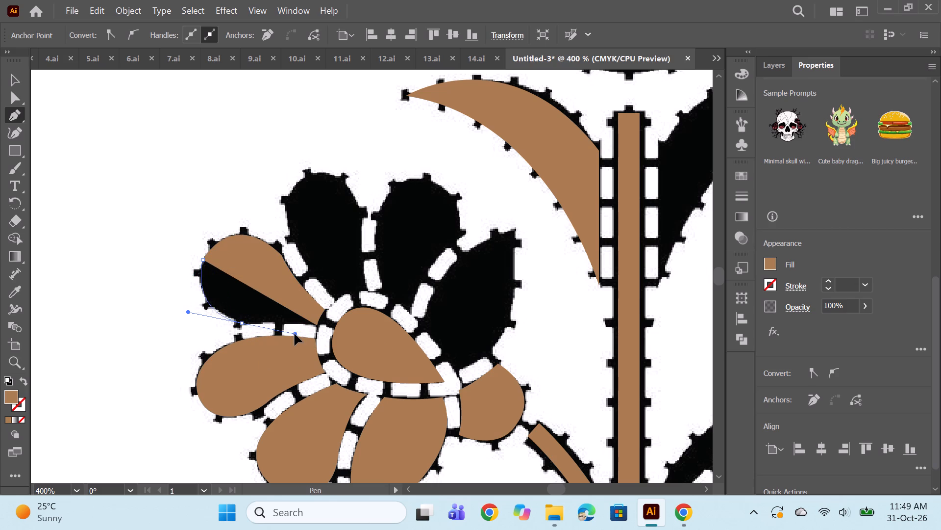
pyautogui.moveTo(295, 334); pyautogui.dragTo(295, 335)
pyautogui.keyDown('alt'); pyautogui.click(243, 324); pyautogui.keyUp('alt')
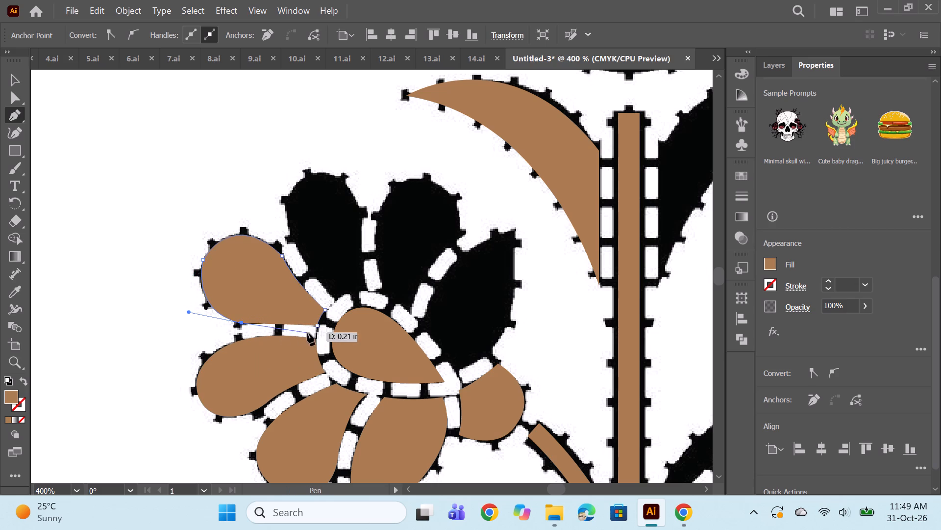
pyautogui.moveTo(317, 325); pyautogui.dragTo(342, 334)
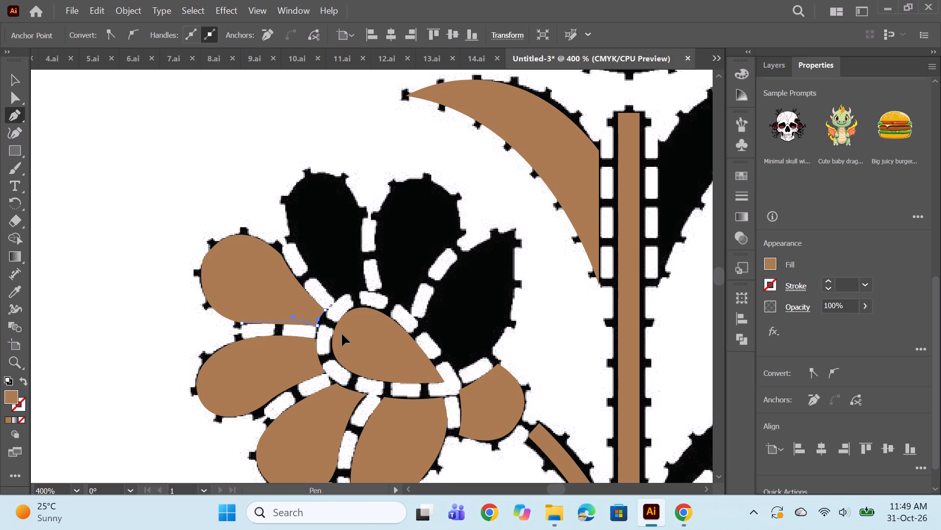
pyautogui.moveTo(342, 334); pyautogui.dragTo(346, 334)
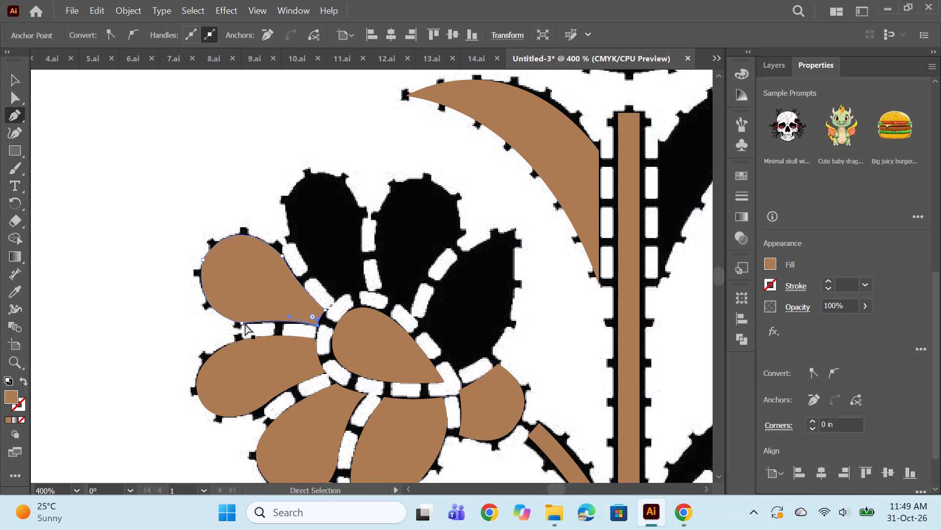
# Round the upper-left petal's lower anchor, its outer anchor to about 0.15 in and its upper anchor to about 0.2 in, and deselect it.
pyautogui.keyDown('ctrl'); pyautogui.click(243, 324); pyautogui.keyUp('ctrl')
pyautogui.keyDown('ctrl'); pyautogui.moveTo(242, 314); pyautogui.dragTo(331, 244); pyautogui.keyUp('ctrl')
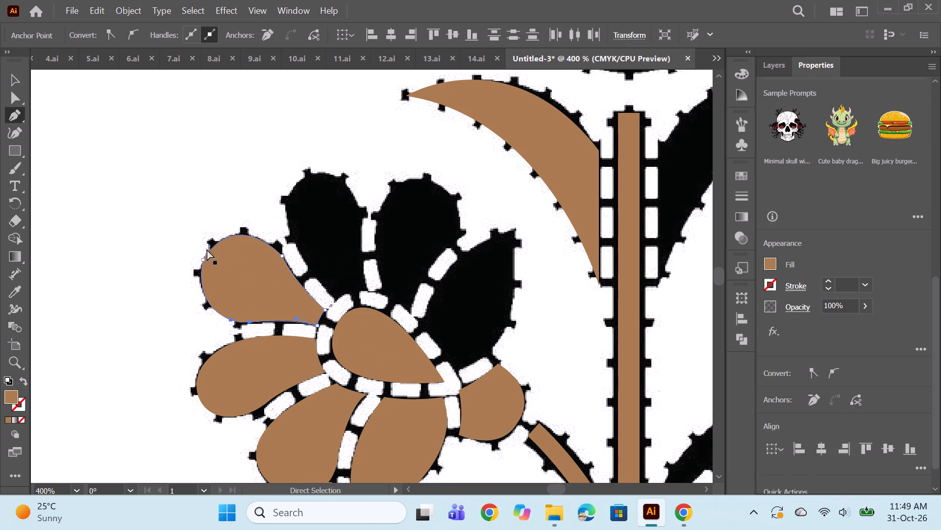
pyautogui.keyDown('ctrl'); pyautogui.click(203, 259); pyautogui.keyUp('ctrl')
pyautogui.keyDown('ctrl'); pyautogui.moveTo(212, 264); pyautogui.dragTo(377, 340); pyautogui.keyUp('ctrl')
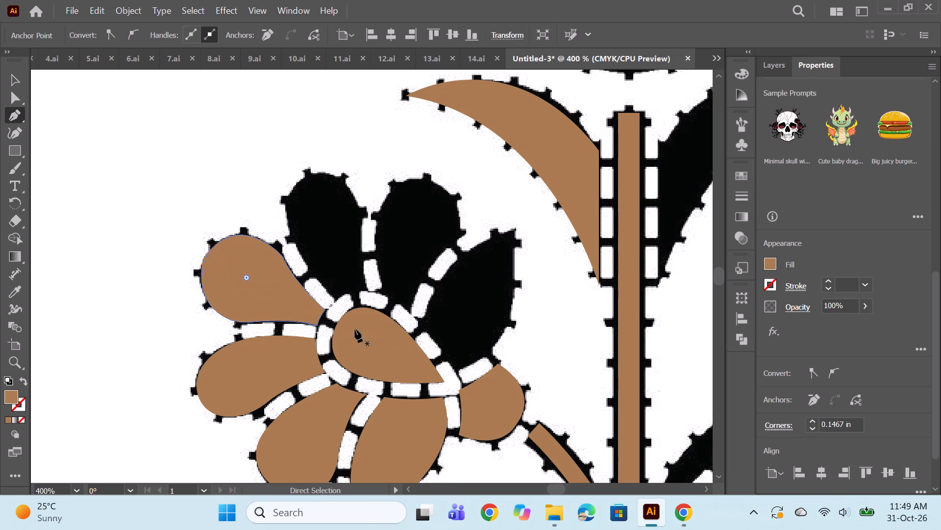
pyautogui.keyDown('ctrl'); pyautogui.click(282, 256); pyautogui.keyUp('ctrl')
pyautogui.keyDown('ctrl'); pyautogui.moveTo(274, 261); pyautogui.dragTo(208, 361); pyautogui.keyUp('ctrl')
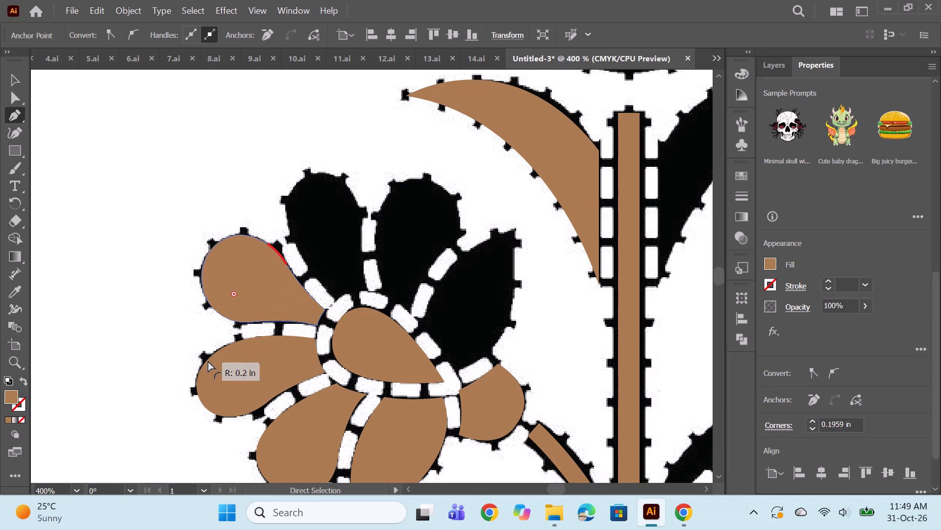
pyautogui.keyDown('ctrl'); pyautogui.moveTo(208, 361); pyautogui.dragTo(205, 365); pyautogui.keyUp('ctrl')
pyautogui.keyDown('ctrl'); pyautogui.click(375, 171); pyautogui.keyUp('ctrl')
# Select the left flower's three lower petals and create a copy of them reflected across the horizontal axis.
pyautogui.keyDown('alt'); pyautogui.scroll(-1, 370, 203); pyautogui.keyUp('alt')
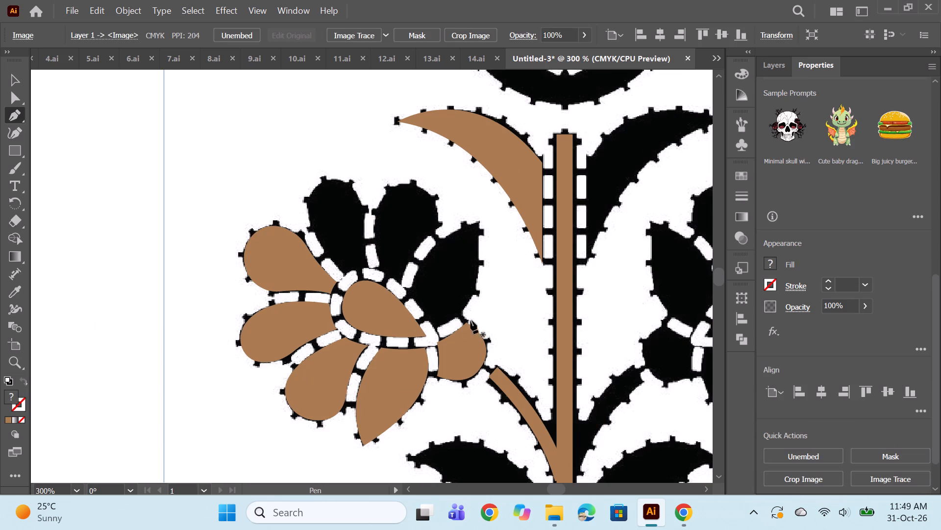
pyautogui.press('space')
pyautogui.moveTo(507, 299); pyautogui.dragTo(497, 294)
pyautogui.click(14, 71)
pyautogui.click(13, 75)
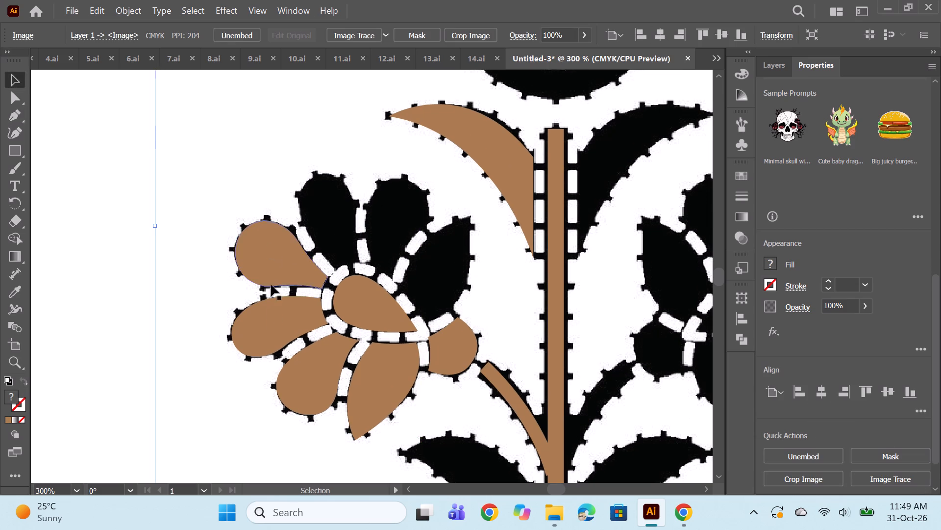
pyautogui.click(270, 317)
pyautogui.click(778, 71)
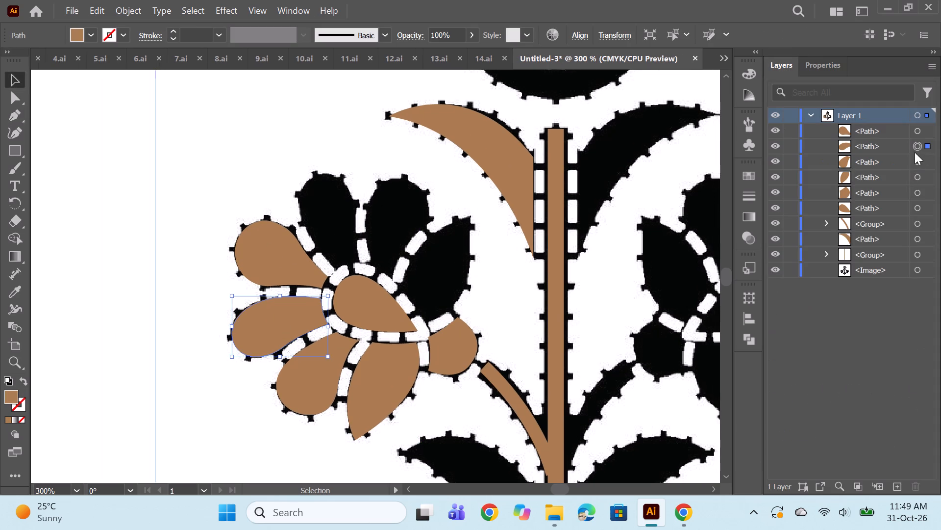
pyautogui.keyDown('ctrl'); pyautogui.click(916, 159); pyautogui.keyUp('ctrl')
pyautogui.keyDown('ctrl'); pyautogui.click(918, 173); pyautogui.keyUp('ctrl')
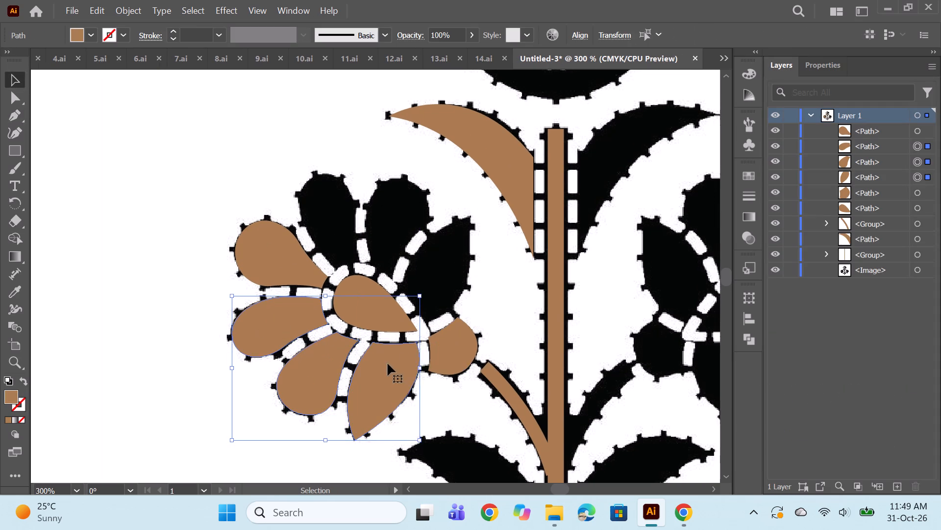
pyautogui.rightClick(387, 364)
pyautogui.click(468, 399)
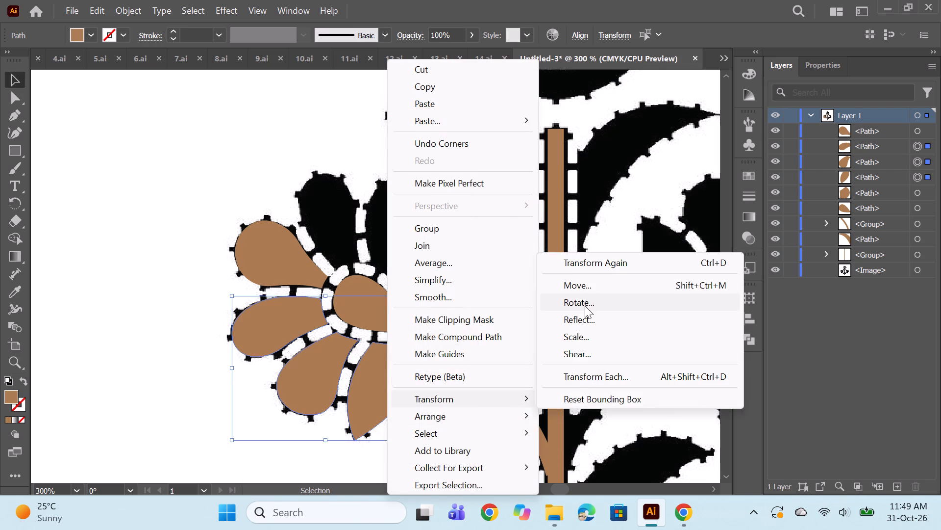
pyautogui.click(578, 318)
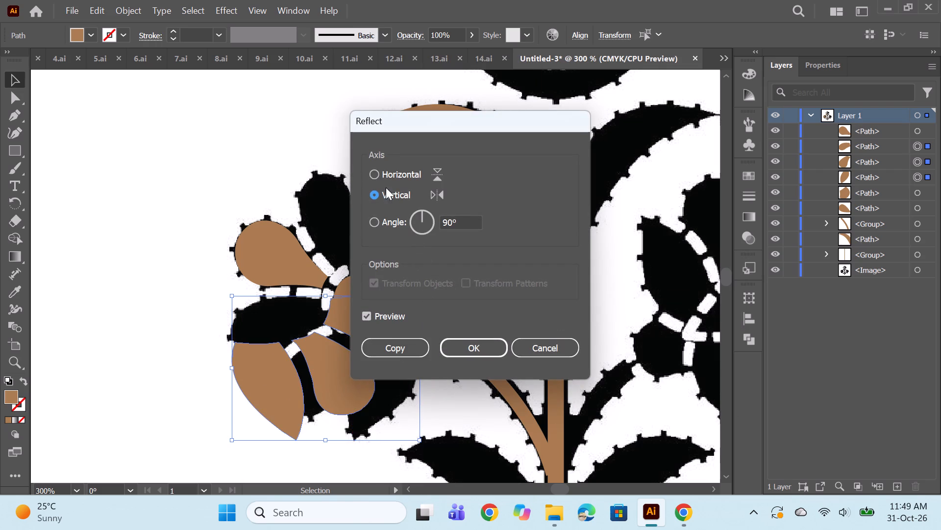
pyautogui.click(377, 172)
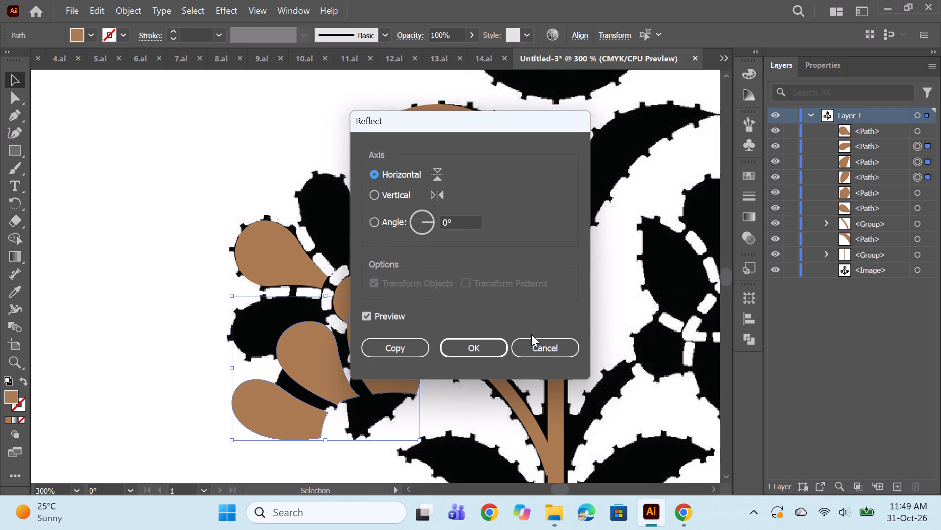
pyautogui.click(405, 346)
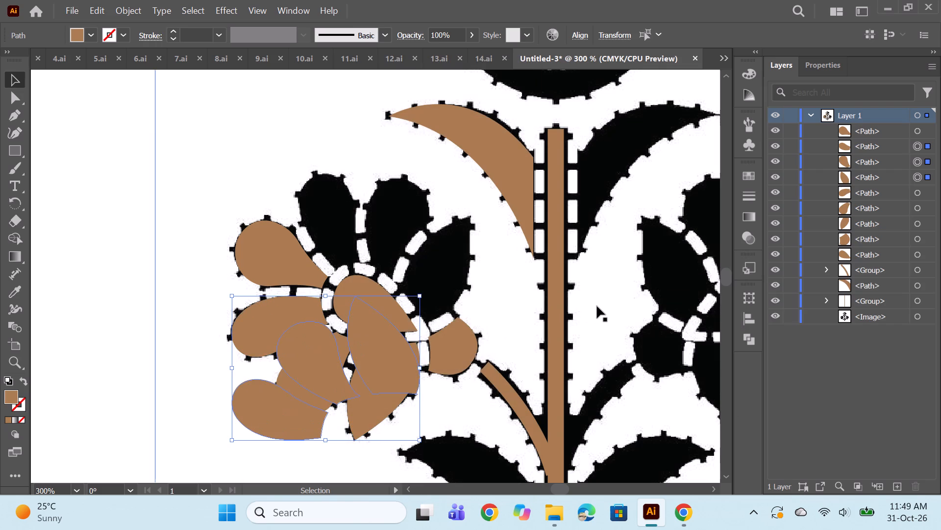
# Move the reflected petal copies up onto the left flower's upper half and rotate them clockwise toward the black upper petals.
pyautogui.hotkey('shift', 'Right')
pyautogui.hotkey('shift', 'Up')
pyautogui.hotkey('shift', 'Up')
pyautogui.hotkey('shift', 'Up')
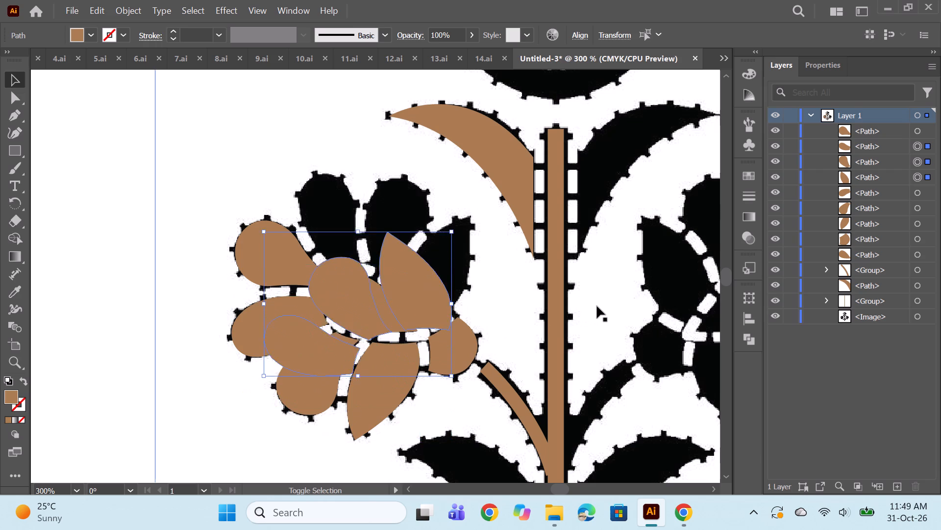
pyautogui.hotkey('shift', 'Up')
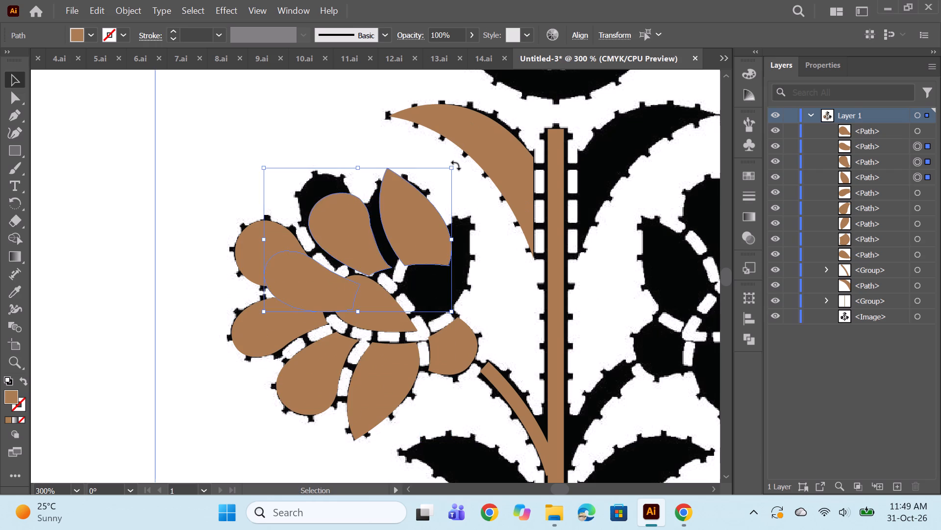
pyautogui.moveTo(456, 165); pyautogui.dragTo(473, 266)
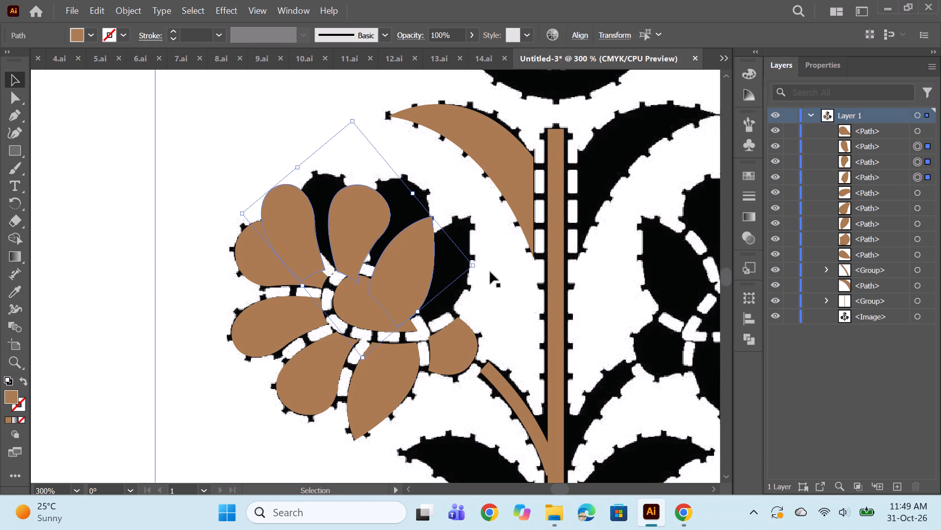
# Nudge the three petal copies over the left flower's black upper petals so their outlines line up with the reference.
pyautogui.press('Right')
pyautogui.press('Right')
pyautogui.press('Right')
pyautogui.press('Right')
pyautogui.press('Right')
pyautogui.press('Right')
pyautogui.press('Right')
pyautogui.press('Right')
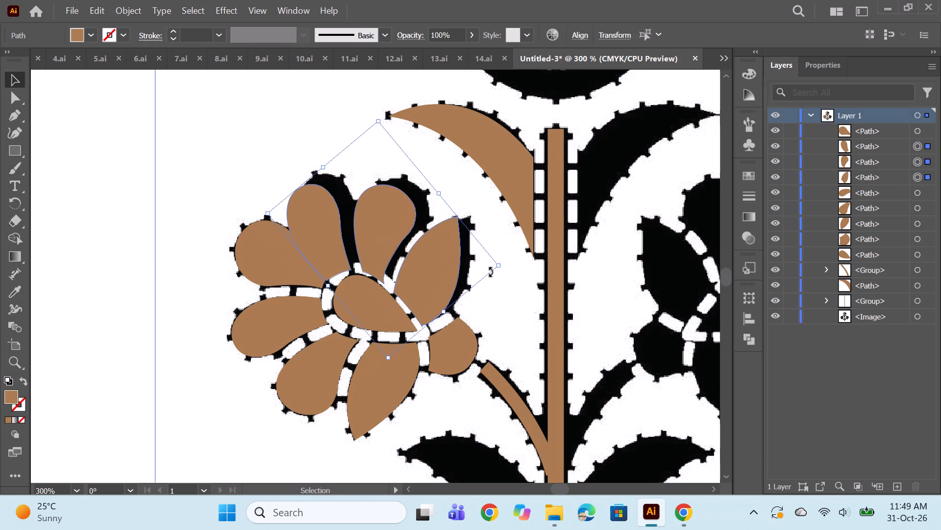
pyautogui.press('Up')
pyautogui.press('Up')
pyautogui.press('Right')
pyautogui.press('Right')
pyautogui.press('Right')
pyautogui.press('Up')
pyautogui.press('Up')
pyautogui.press('Right')
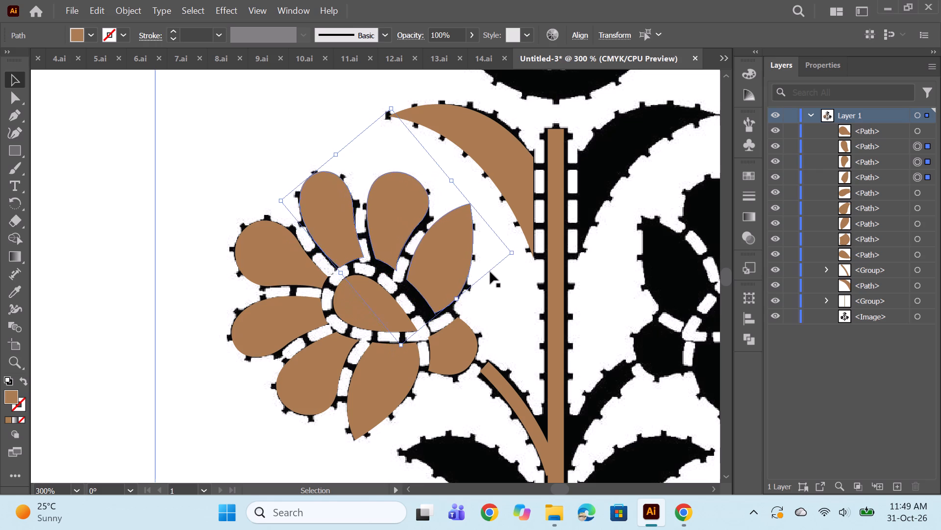
pyautogui.press('Right')
pyautogui.press('Down')
pyautogui.press('Left')
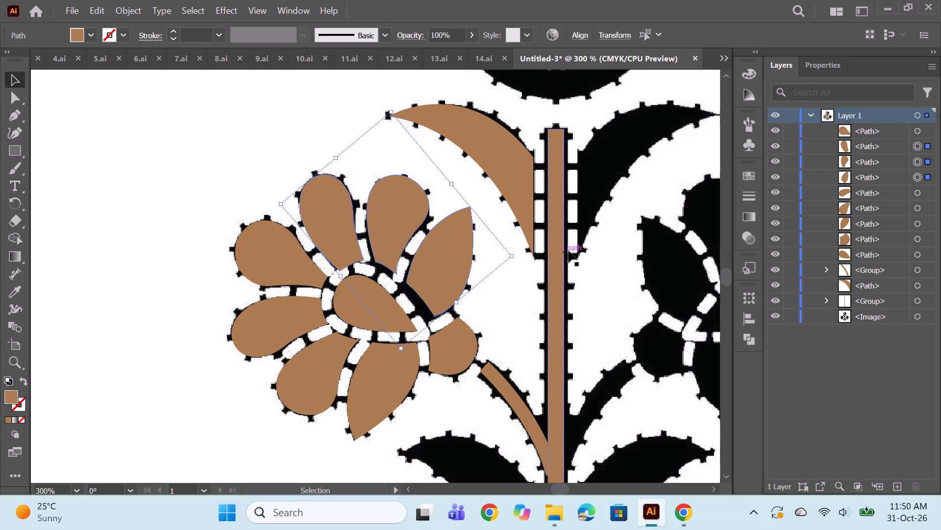
# Rotate the three petal copies slightly clockwise, nudge them to fit the reference petals, and deselect them.
pyautogui.moveTo(518, 259); pyautogui.dragTo(515, 271)
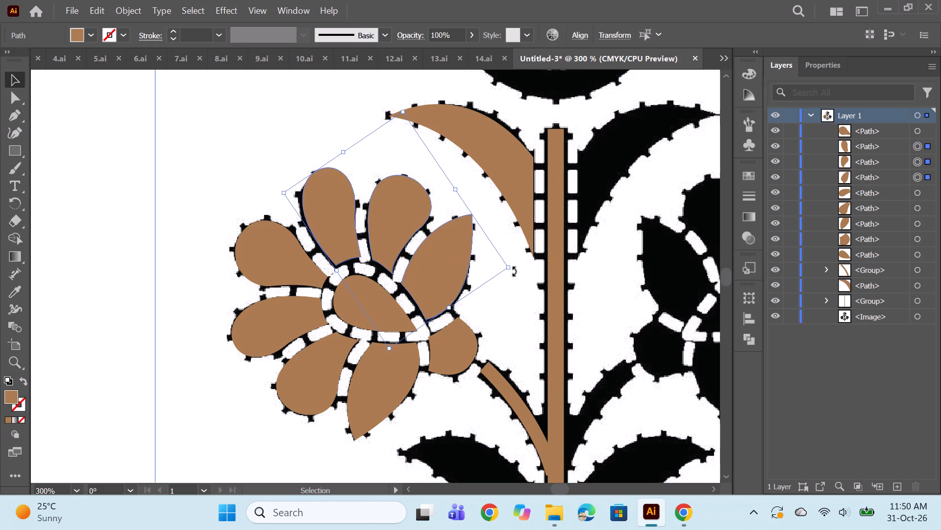
pyautogui.press('Down')
pyautogui.press('Left')
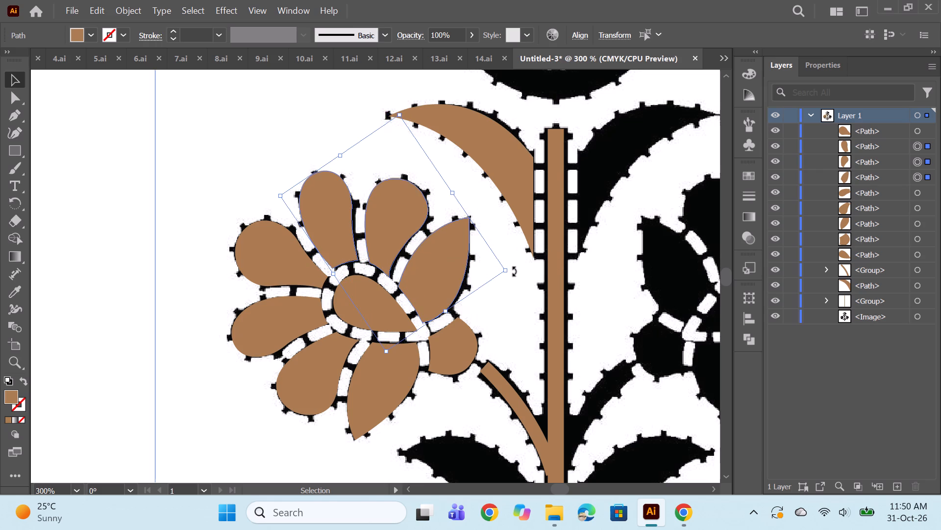
pyautogui.press('Right')
pyautogui.keyDown('ctrl'); pyautogui.click(309, 118); pyautogui.keyUp('ctrl')
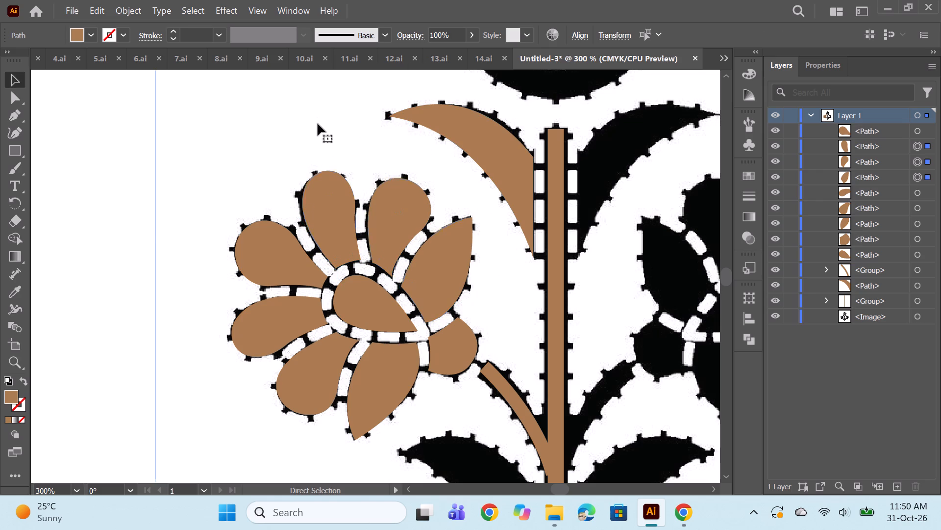
# Start tracing the lower-left leaf with the Pen tool, following its straight stem-side edge and upper curve to the pointed tip.
pyautogui.keyDown('alt'); pyautogui.scroll(-2, 487, 298); pyautogui.keyUp('alt')
pyautogui.press('space')
pyautogui.press('space')
pyautogui.press('space')
pyautogui.press('space')
pyautogui.press('space')
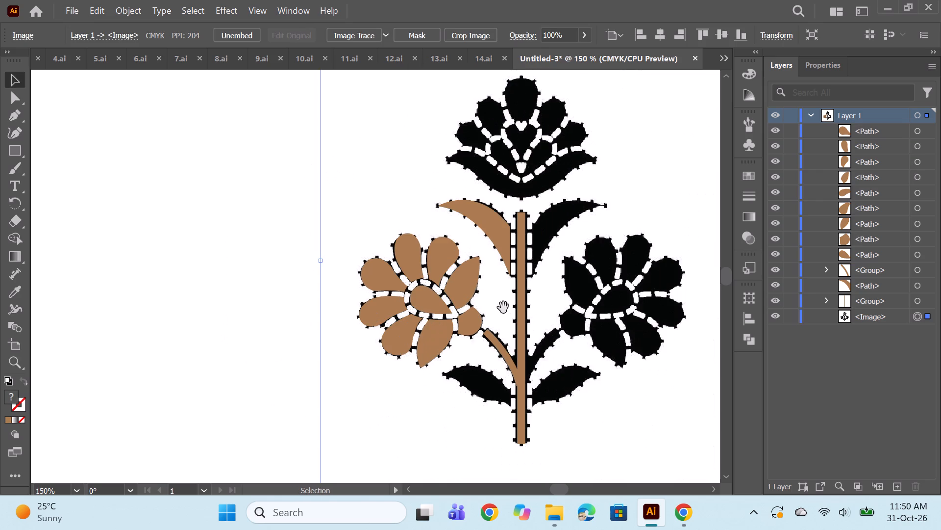
pyautogui.moveTo(503, 308); pyautogui.dragTo(396, 294)
pyautogui.scroll(3, 406, 299)
pyautogui.keyDown('alt'); pyautogui.scroll(1, 394, 344); pyautogui.keyUp('alt')
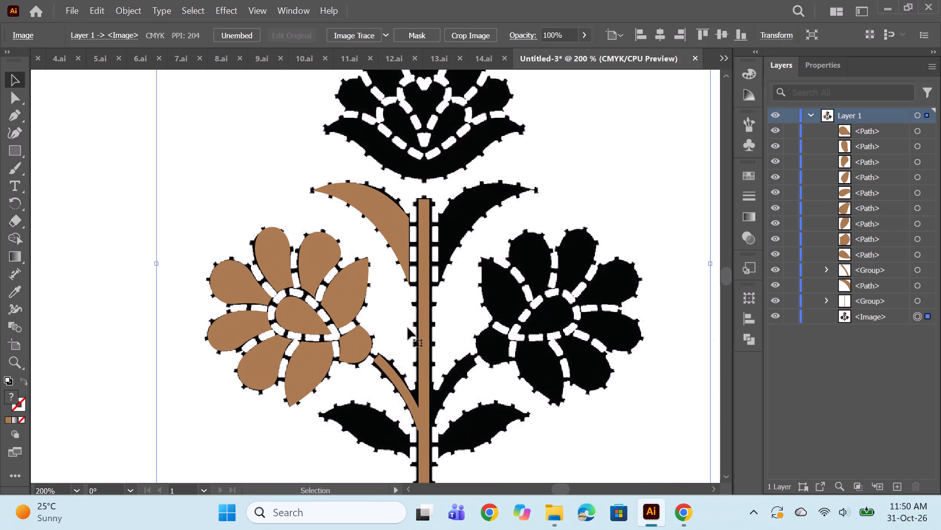
pyautogui.scroll(-8, 421, 310)
pyautogui.keyDown('alt'); pyautogui.scroll(1, 391, 321); pyautogui.keyUp('alt')
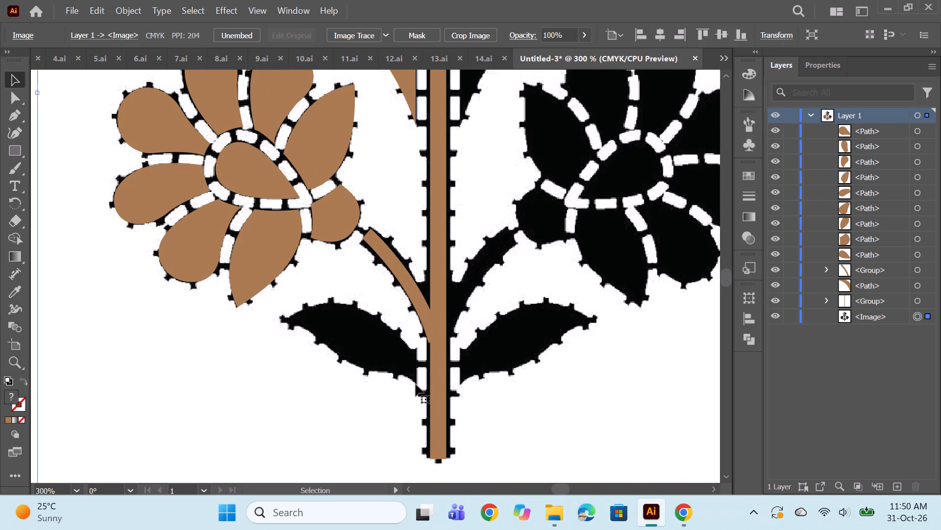
pyautogui.click(416, 384)
pyautogui.click(417, 349)
pyautogui.click(22, 116)
pyautogui.keyDown('alt'); pyautogui.scroll(1, 410, 332); pyautogui.keyUp('alt')
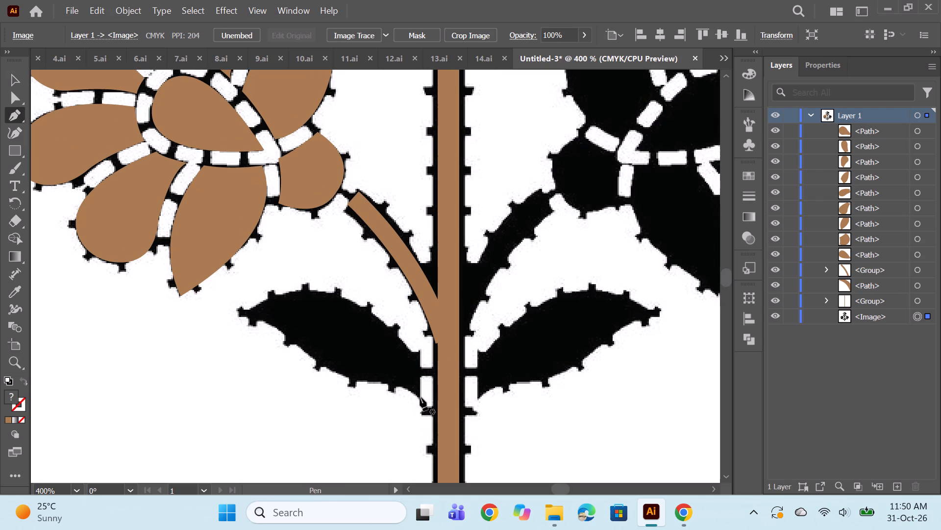
pyautogui.click(420, 397)
pyautogui.click(421, 349)
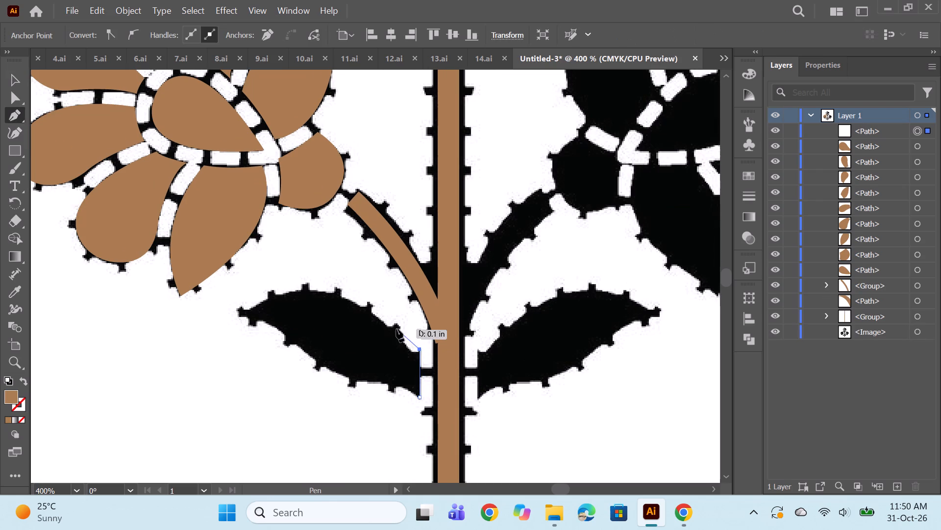
pyautogui.moveTo(400, 339); pyautogui.dragTo(385, 316)
pyautogui.keyDown('alt'); pyautogui.click(398, 341); pyautogui.keyUp('alt')
pyautogui.moveTo(239, 314); pyautogui.dragTo(236, 322)
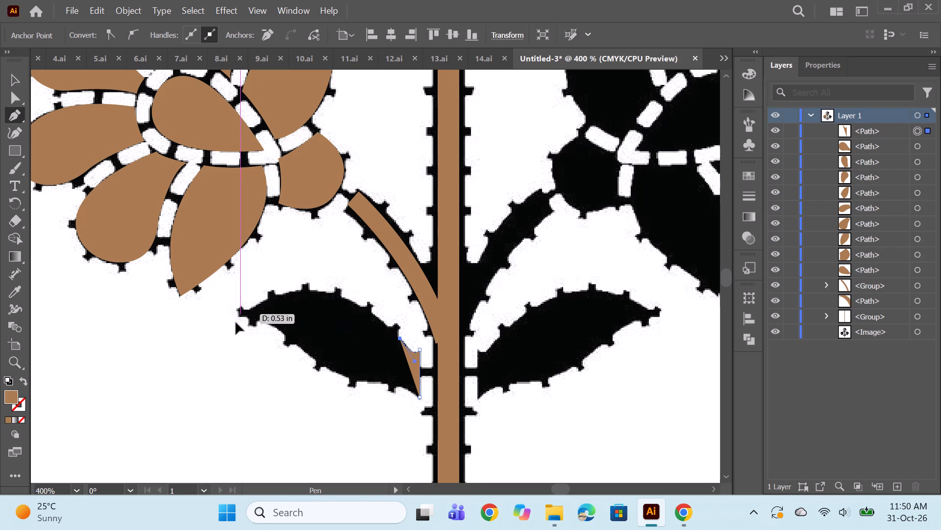
pyautogui.moveTo(236, 322); pyautogui.dragTo(167, 382)
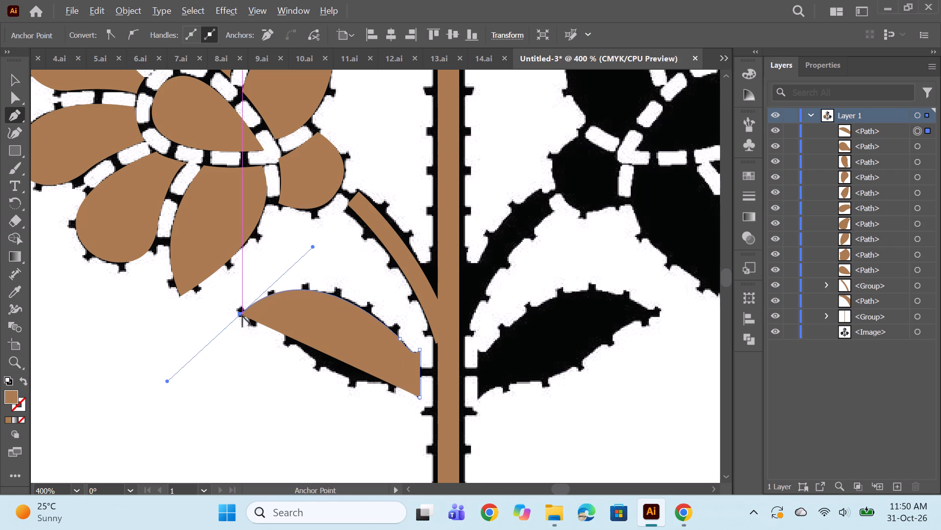
pyautogui.keyDown('alt'); pyautogui.click(239, 315); pyautogui.keyUp('alt')
# Set the open leaf path's fill to None so the reference leaf shows through.
pyautogui.click(822, 69)
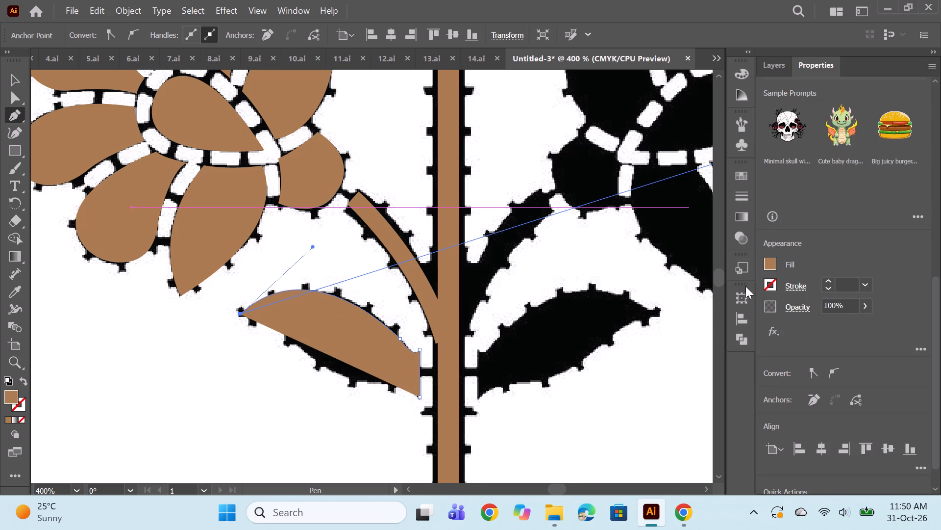
pyautogui.click(769, 286)
pyautogui.doubleClick(774, 267)
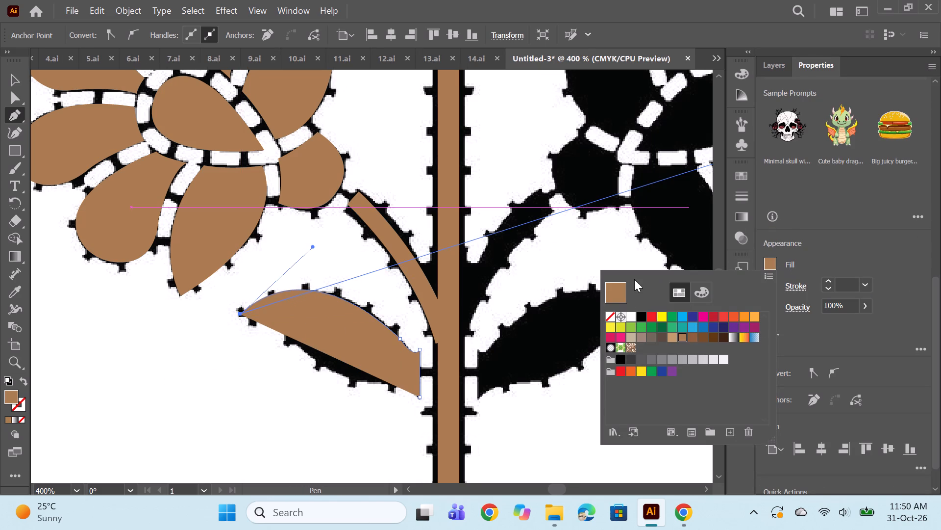
pyautogui.click(611, 317)
pyautogui.click(778, 65)
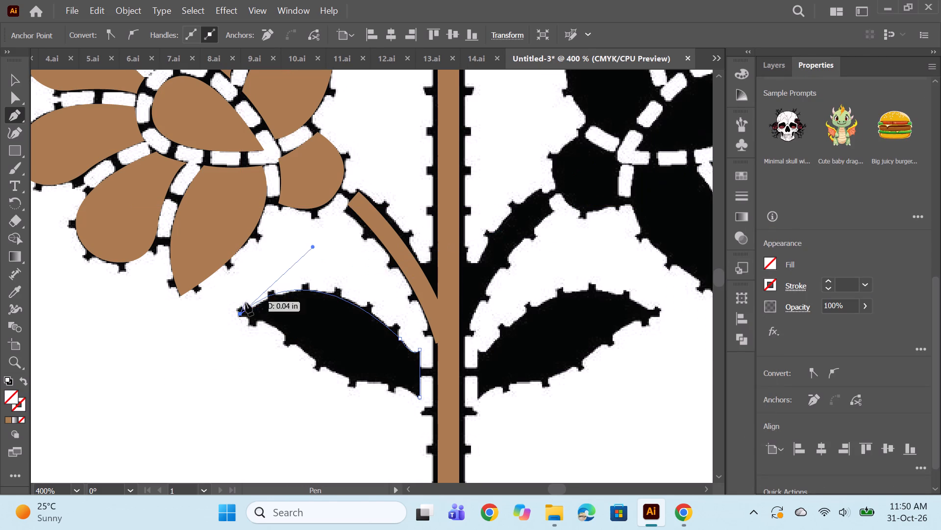
# Trace the lower-left leaf's bottom edge from its tip back to the starting anchor, closing the path.
pyautogui.click(240, 313)
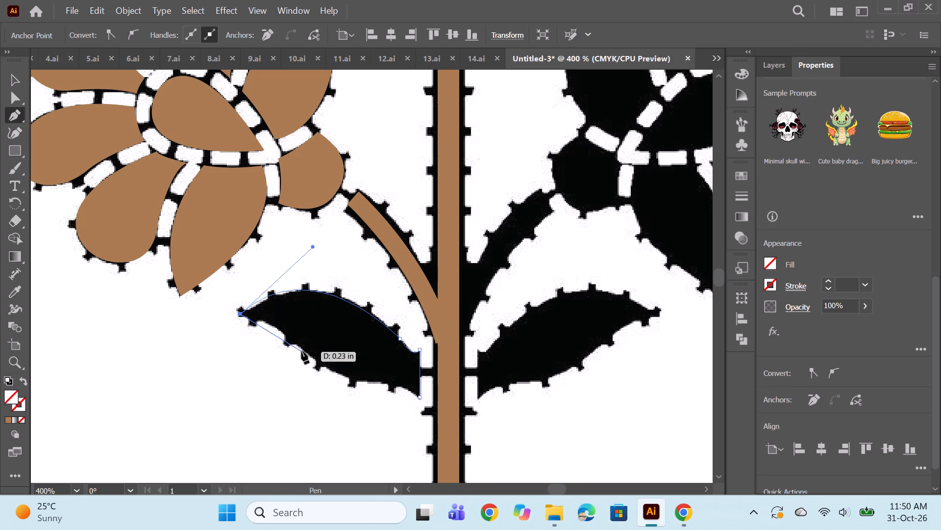
pyautogui.moveTo(301, 349); pyautogui.dragTo(320, 378)
pyautogui.keyDown('alt'); pyautogui.click(302, 348); pyautogui.keyUp('alt')
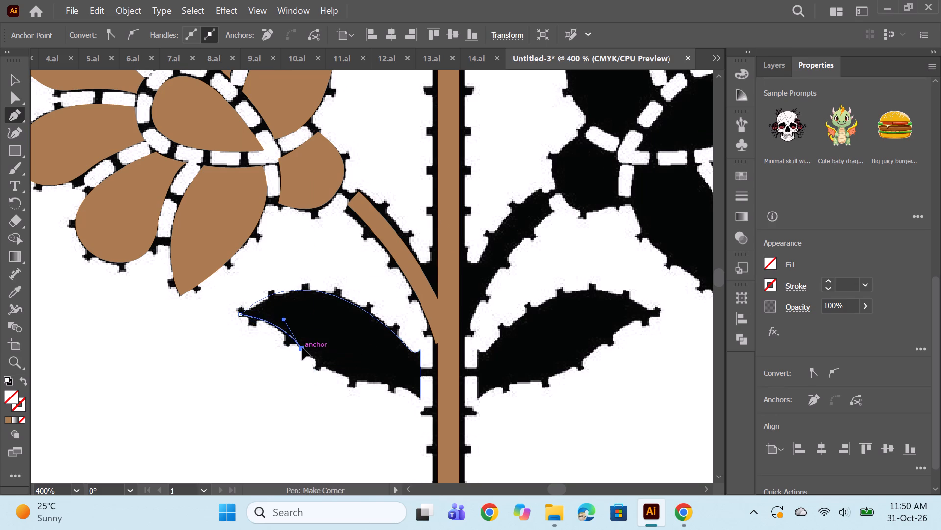
pyautogui.moveTo(378, 383); pyautogui.dragTo(418, 379)
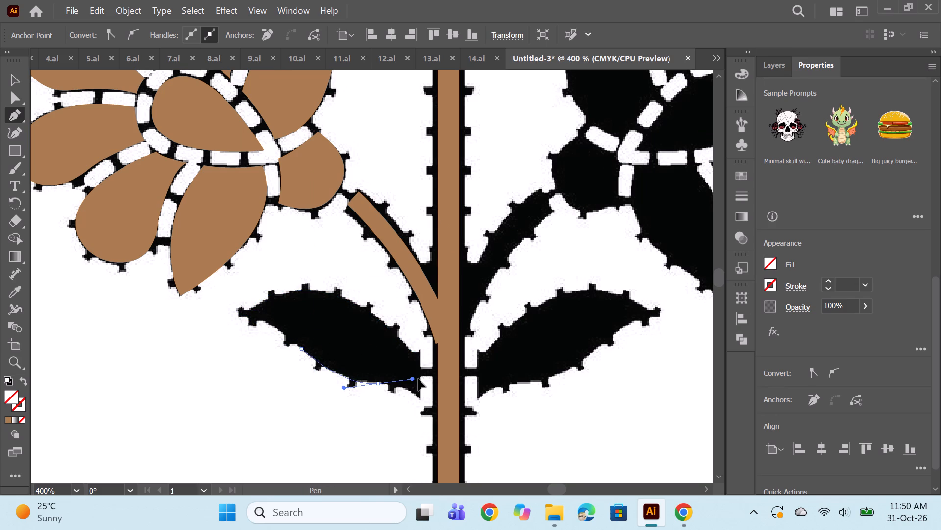
pyautogui.moveTo(418, 379); pyautogui.dragTo(424, 380)
pyautogui.keyDown('alt'); pyautogui.click(377, 384); pyautogui.keyUp('alt')
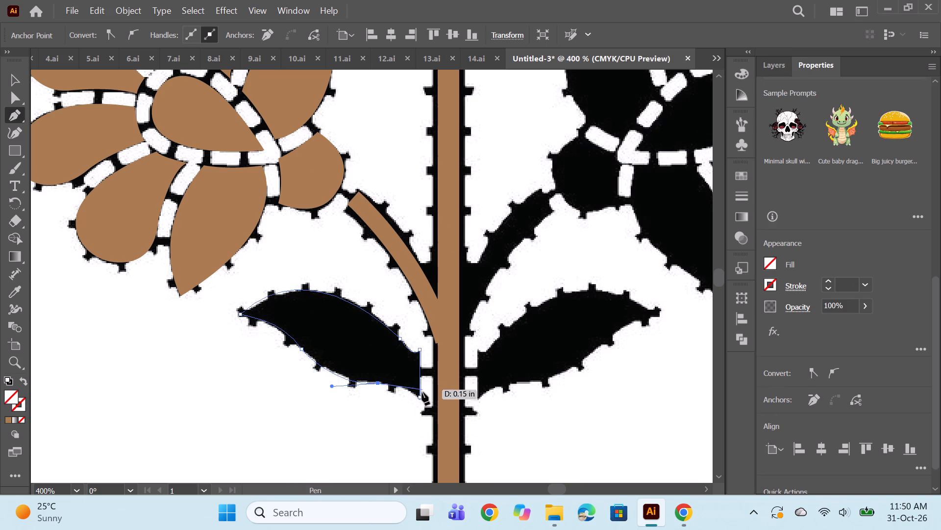
pyautogui.moveTo(419, 396); pyautogui.dragTo(430, 410)
# Round the corner anchor midway along the leaf's lower edge to smooth the curve.
pyautogui.keyDown('alt'); pyautogui.scroll(1, 465, 353); pyautogui.keyUp('alt')
pyautogui.scroll(-2, 484, 347)
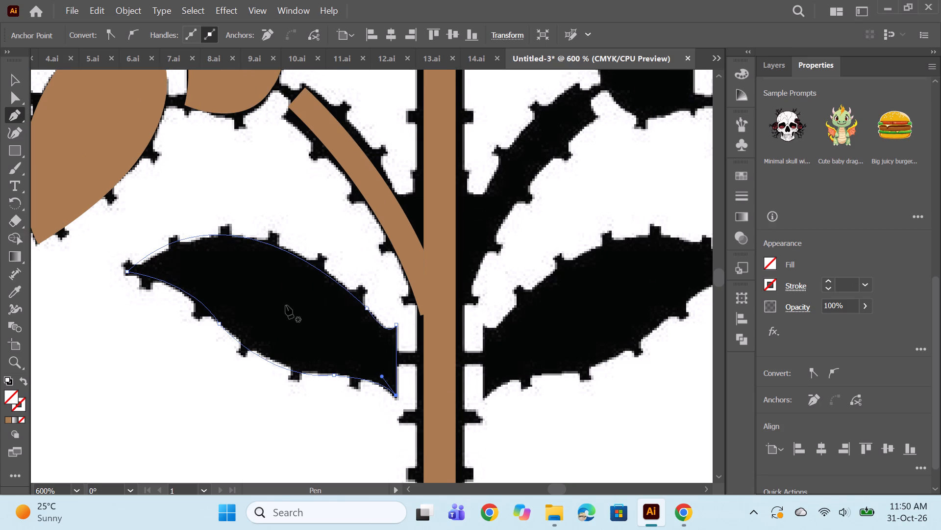
pyautogui.keyDown('ctrl'); pyautogui.click(221, 324); pyautogui.keyUp('ctrl')
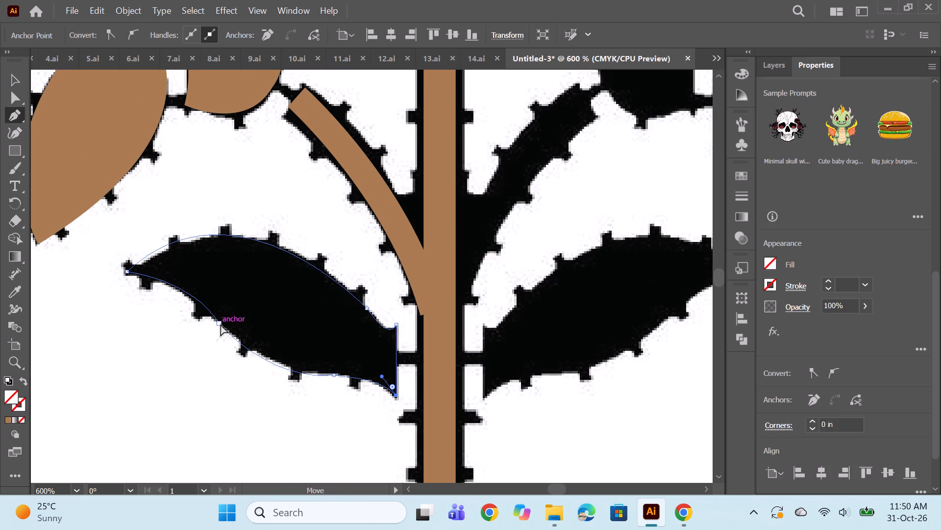
pyautogui.keyDown('ctrl'); pyautogui.moveTo(228, 317); pyautogui.dragTo(615, 272); pyautogui.keyUp('ctrl')
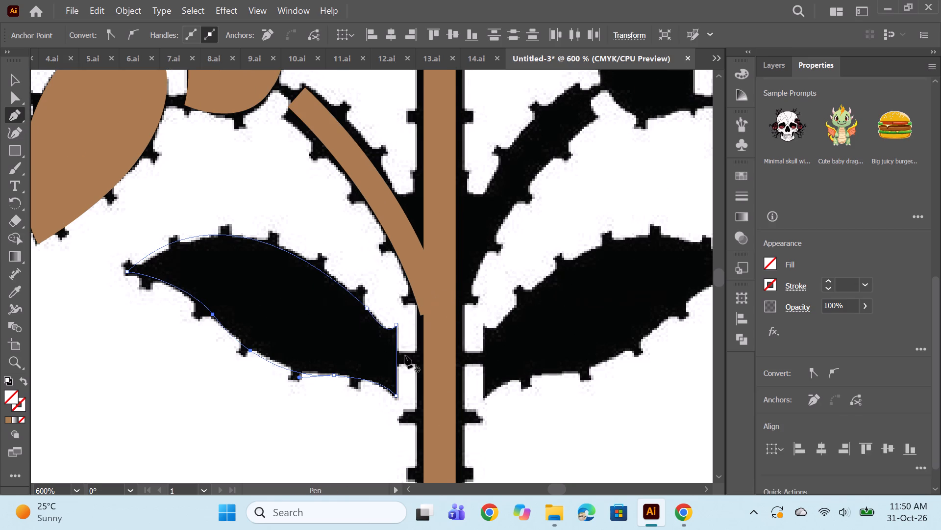
# Round the remaining corner on the lower-left leaf's bottom edge near the stem, to a radius of about 0.28 in.
pyautogui.keyDown('ctrl'); pyautogui.click(334, 376); pyautogui.keyUp('ctrl')
pyautogui.keyDown('ctrl'); pyautogui.moveTo(334, 385); pyautogui.dragTo(368, 506); pyautogui.keyUp('ctrl')
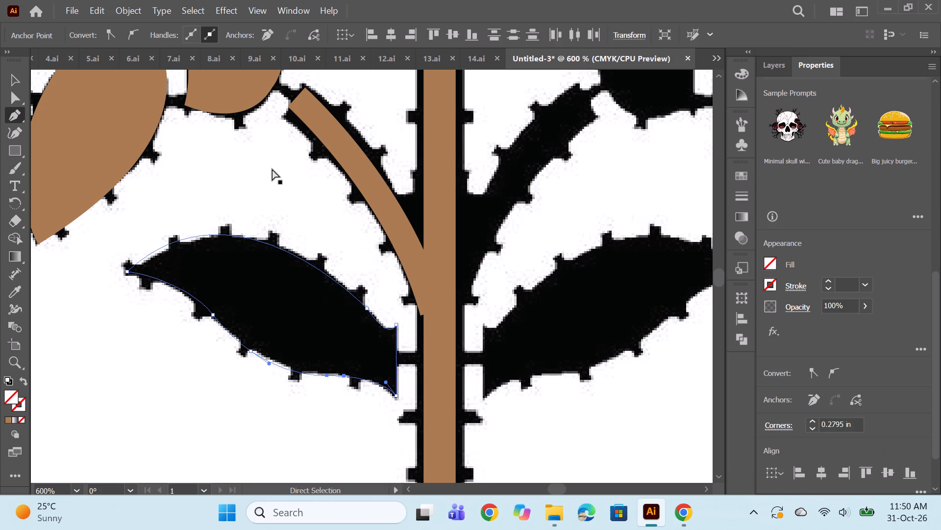
# Fill the traced lower-left leaf with the light brown sampled from a flower petal, and deselect it.
pyautogui.keyDown('alt'); pyautogui.scroll(-1, 330, 185); pyautogui.keyUp('alt')
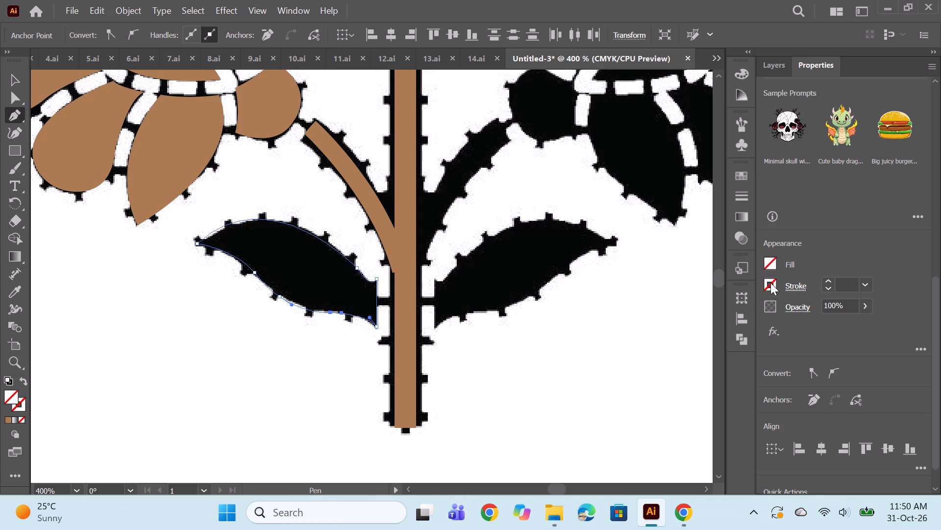
pyautogui.click(18, 295)
pyautogui.click(205, 154)
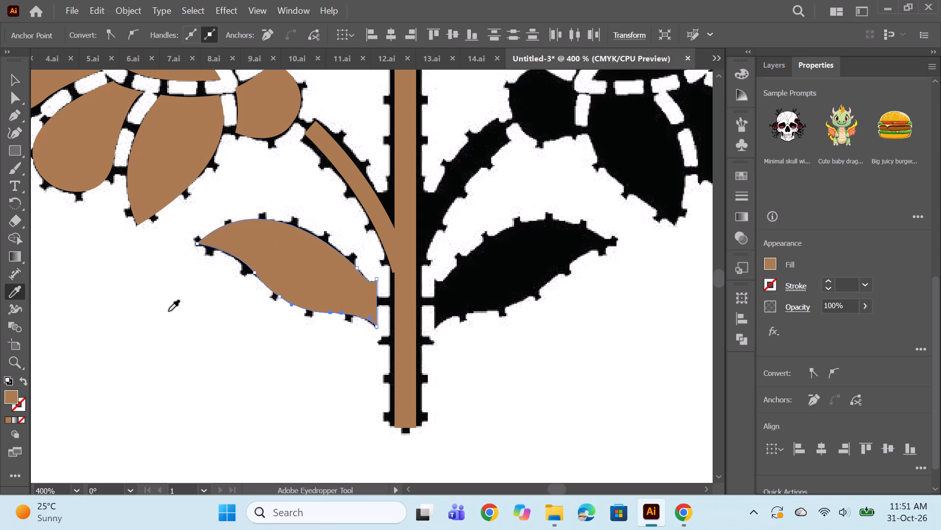
pyautogui.keyDown('ctrl'); pyautogui.click(168, 312); pyautogui.keyUp('ctrl')
# Switch to the Pen tool for tracing the top flower, starting with its curved base leaf.
pyautogui.keyDown('alt'); pyautogui.scroll(-2, 400, 269); pyautogui.keyUp('alt')
pyautogui.scroll(18, 409, 253)
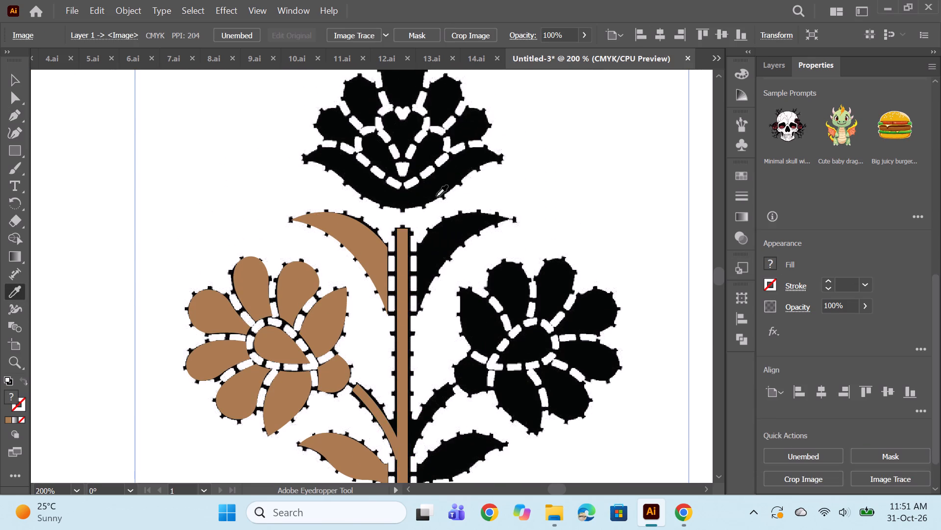
pyautogui.scroll(4, 436, 196)
pyautogui.keyDown('alt'); pyautogui.scroll(1, 408, 232); pyautogui.keyUp('alt')
pyautogui.keyDown('alt'); pyautogui.scroll(-3, 416, 235); pyautogui.keyUp('alt')
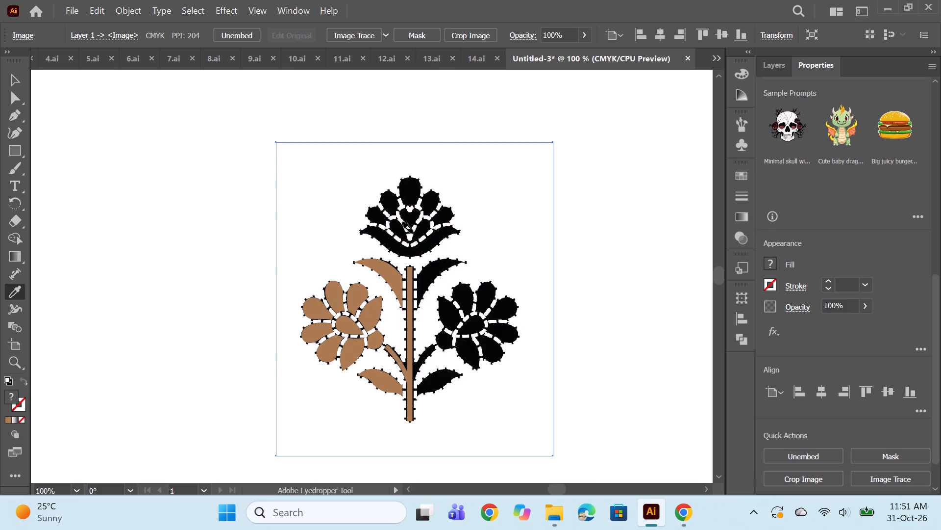
pyautogui.keyDown('alt'); pyautogui.scroll(-1, 413, 233); pyautogui.keyUp('alt')
pyautogui.keyDown('alt'); pyautogui.scroll(4, 406, 227); pyautogui.keyUp('alt')
pyautogui.press('space')
pyautogui.moveTo(481, 327); pyautogui.dragTo(428, 362)
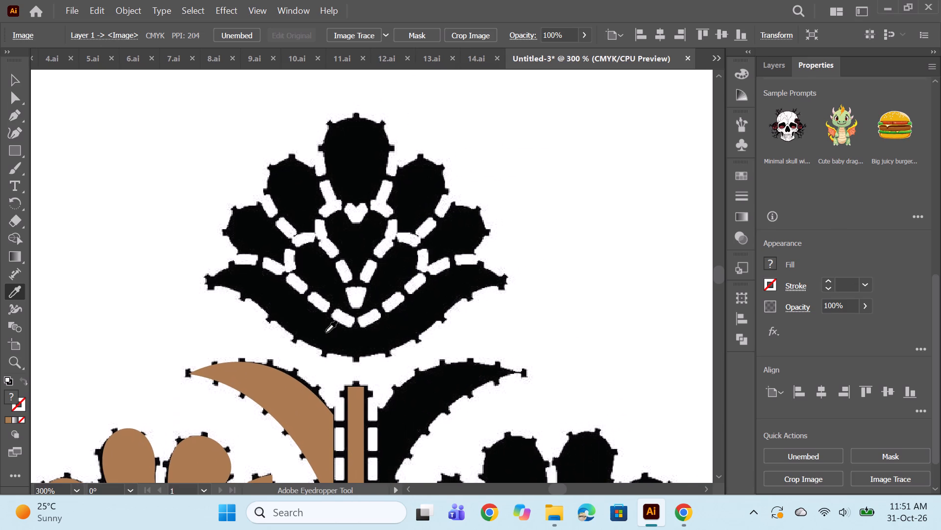
pyautogui.click(205, 281)
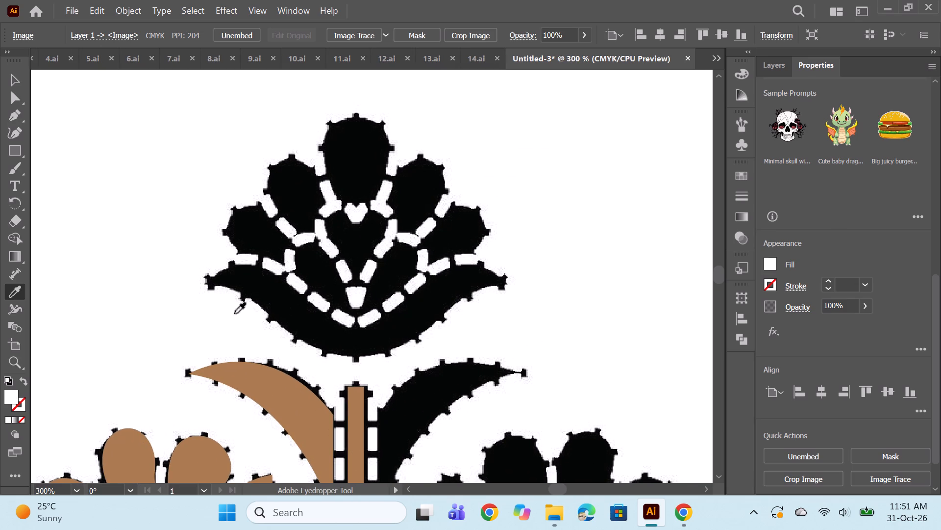
pyautogui.click(21, 124)
pyautogui.scroll(-8, 380, 187)
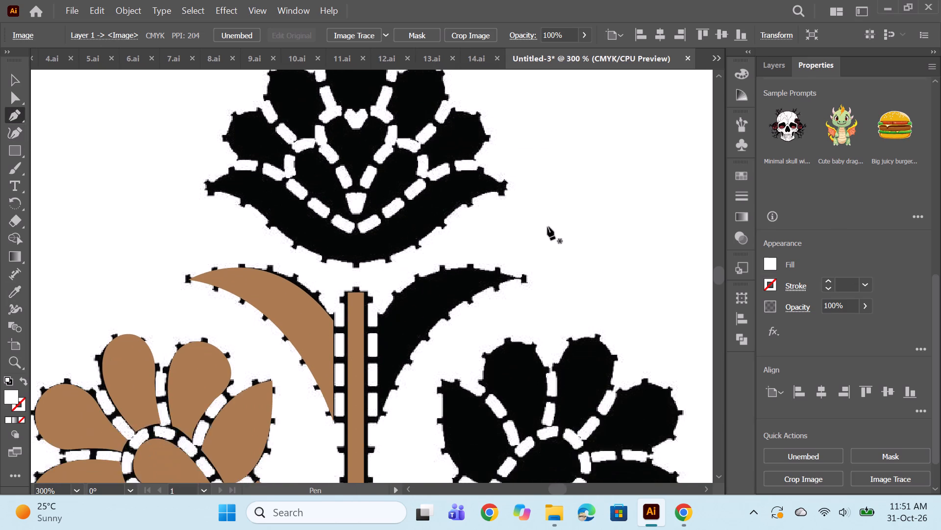
pyautogui.scroll(-12, 547, 227)
pyautogui.keyDown('alt'); pyautogui.scroll(4, 461, 193); pyautogui.keyUp('alt')
pyautogui.keyDown('alt'); pyautogui.scroll(-2, 492, 188); pyautogui.keyUp('alt')
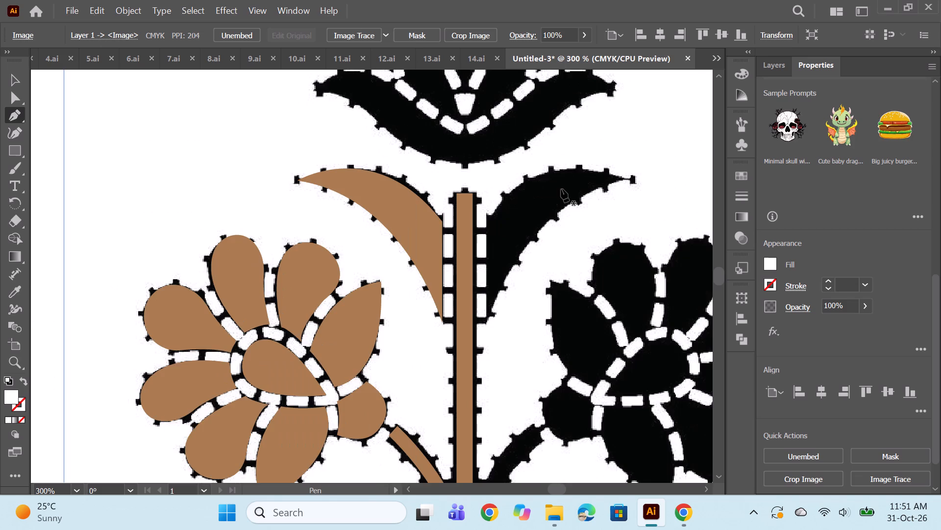
pyautogui.scroll(9, 561, 189)
pyautogui.keyDown('alt'); pyautogui.scroll(-1, 558, 187); pyautogui.keyUp('alt')
pyautogui.press('space')
pyautogui.moveTo(598, 221); pyautogui.dragTo(501, 277)
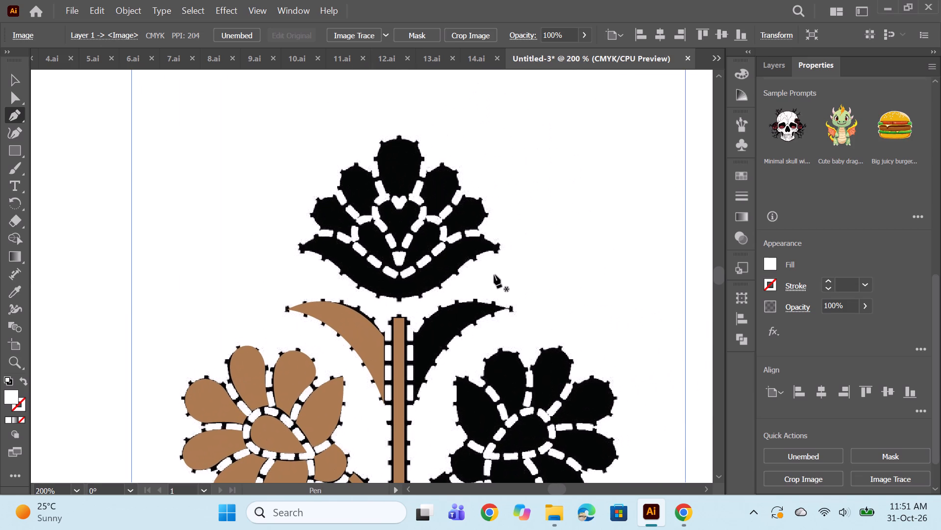
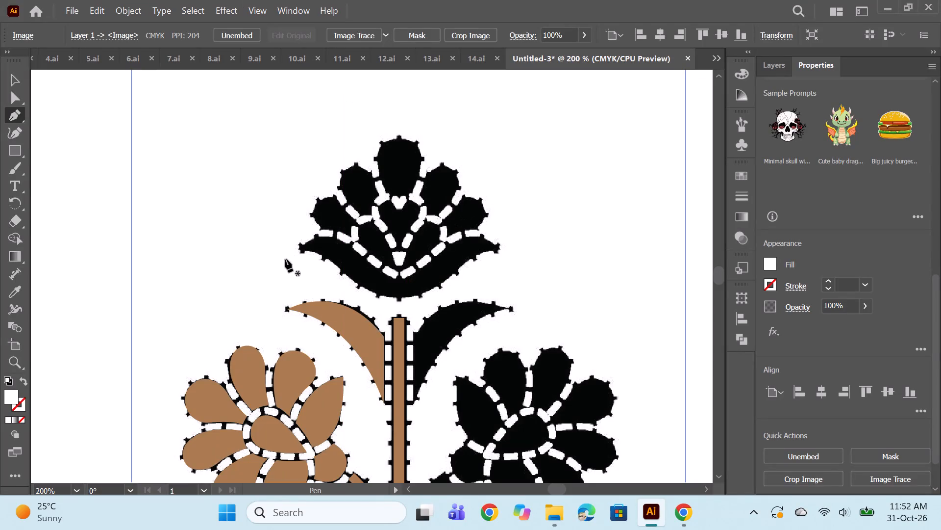
# Trace the lower edge of the top flower's curved base leaf with the Pen tool, from its left tip to its right tip.
pyautogui.click(297, 249)
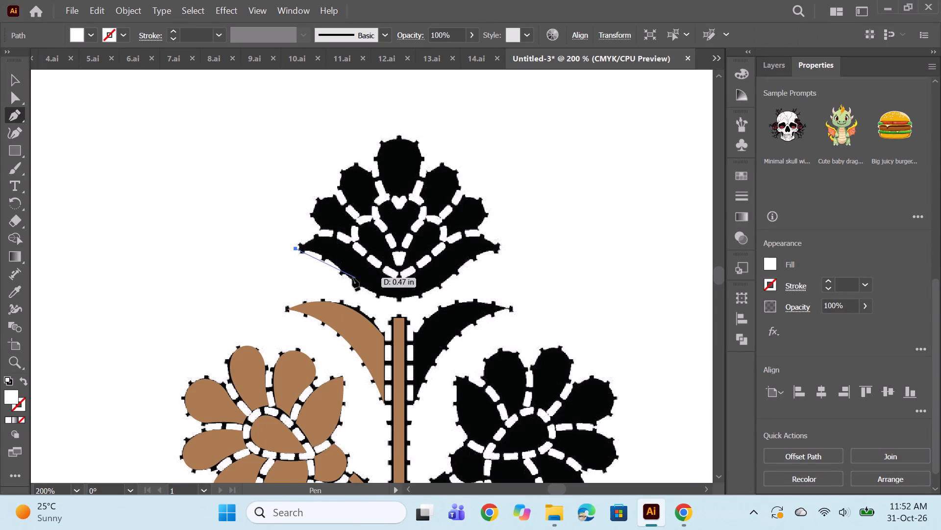
pyautogui.moveTo(341, 271); pyautogui.dragTo(362, 294)
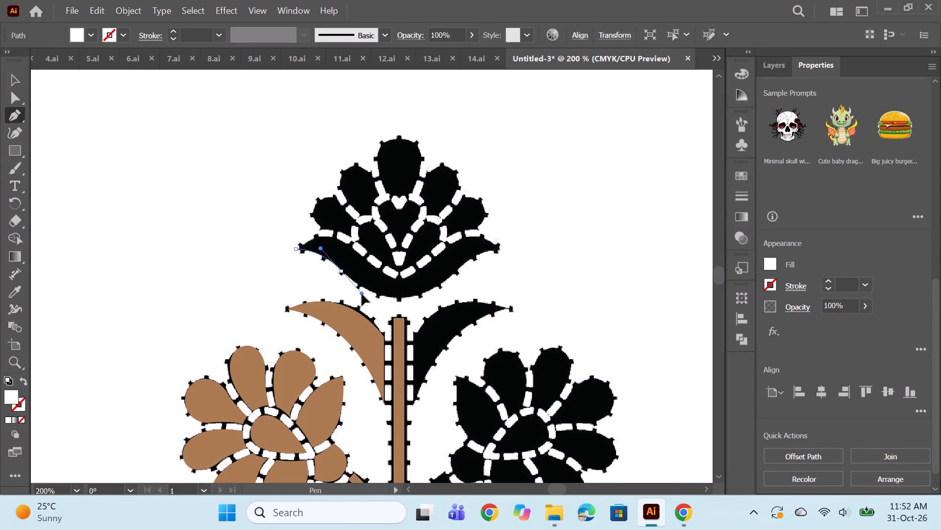
pyautogui.moveTo(362, 294); pyautogui.dragTo(362, 294)
pyautogui.keyDown('alt'); pyautogui.click(343, 270); pyautogui.keyUp('alt')
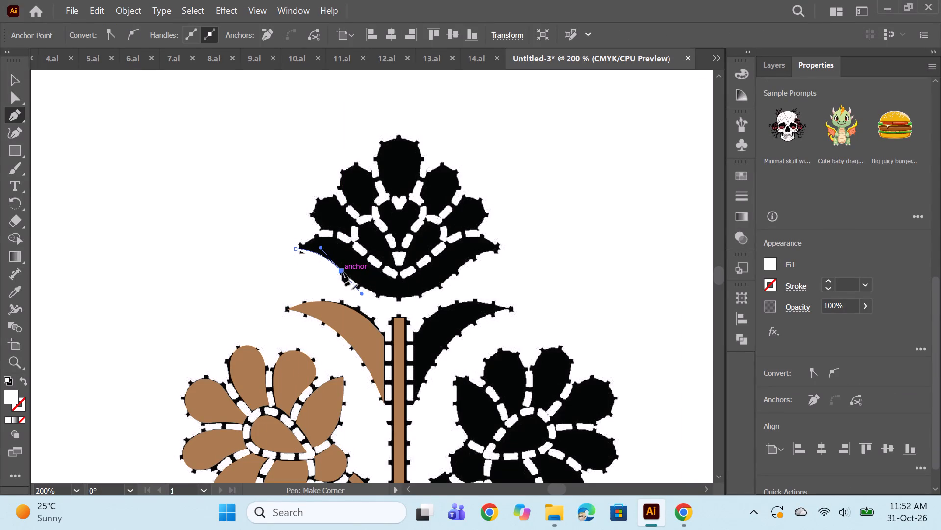
pyautogui.keyDown('alt'); pyautogui.click(341, 272); pyautogui.keyUp('alt')
pyautogui.moveTo(452, 274); pyautogui.dragTo(486, 259)
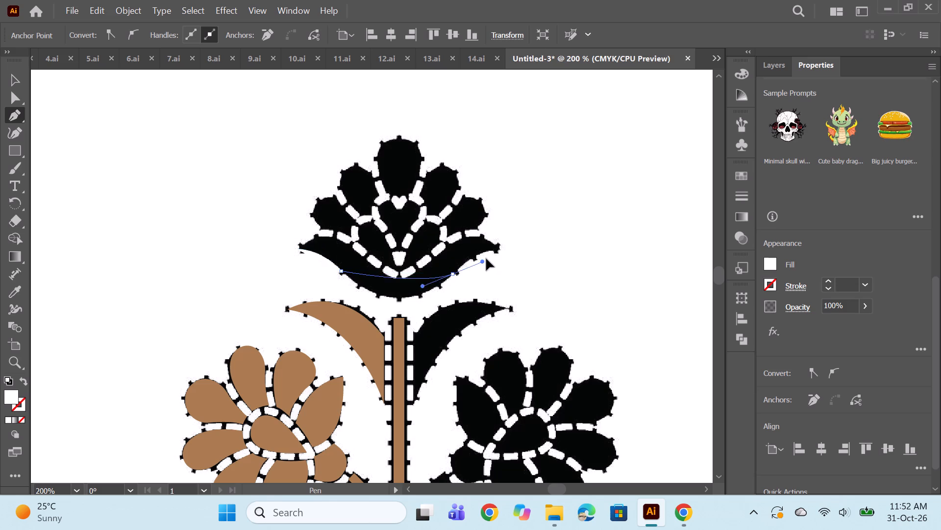
pyautogui.moveTo(486, 259); pyautogui.dragTo(512, 219)
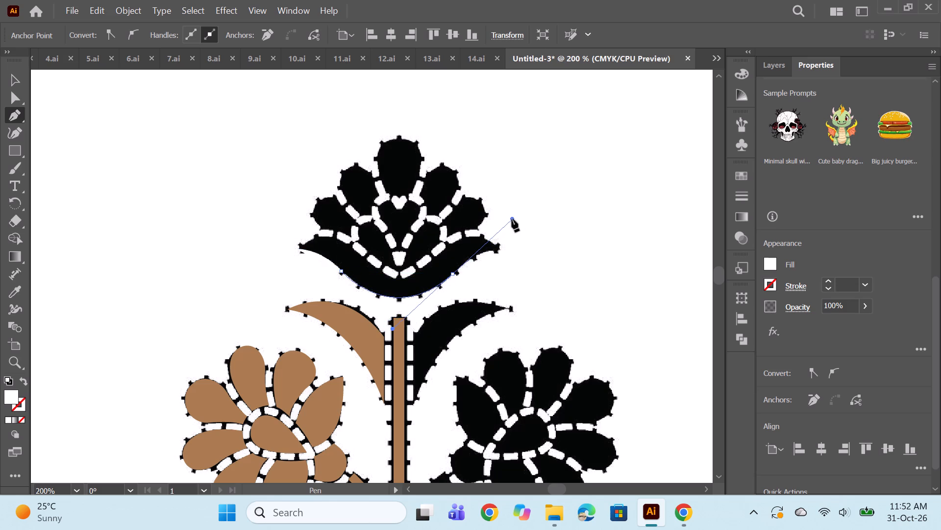
pyautogui.keyDown('alt'); pyautogui.click(452, 275); pyautogui.keyUp('alt')
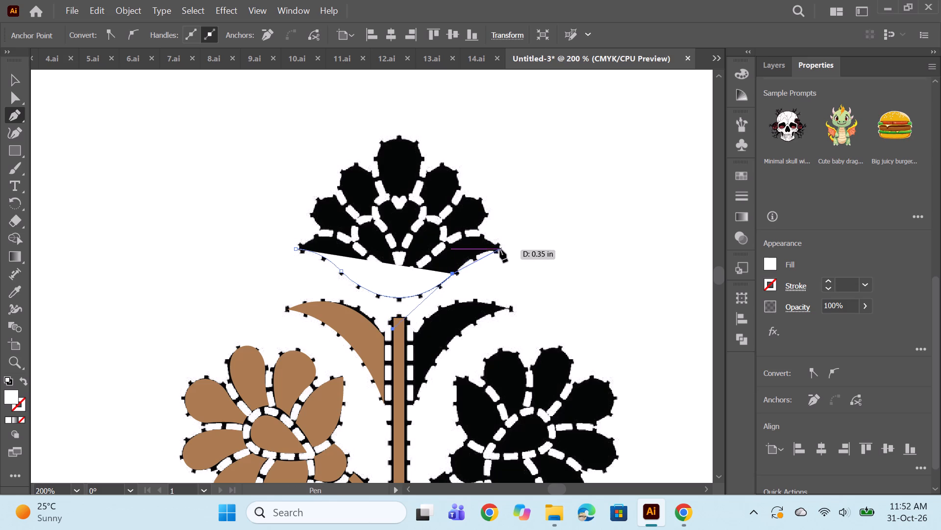
pyautogui.moveTo(500, 249); pyautogui.dragTo(520, 251)
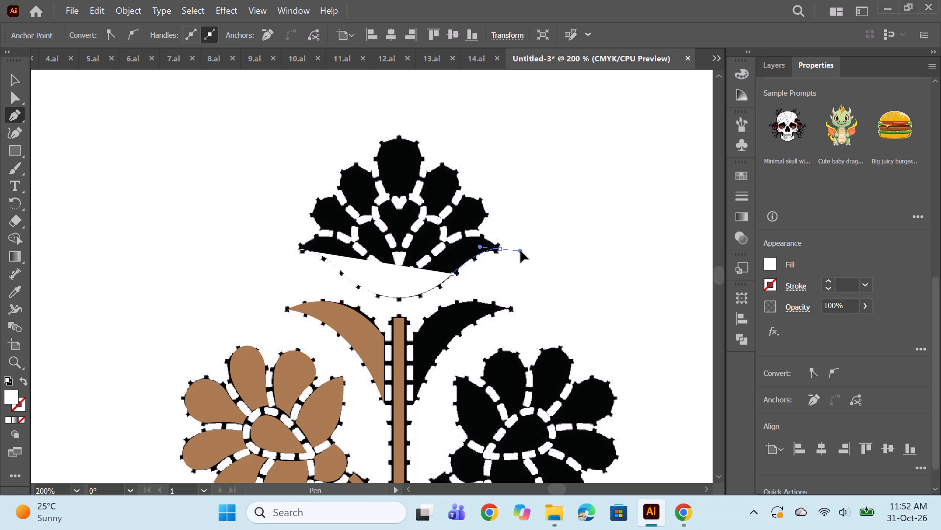
pyautogui.moveTo(520, 251); pyautogui.dragTo(522, 254)
pyautogui.hotkey('ctrl', 'z')
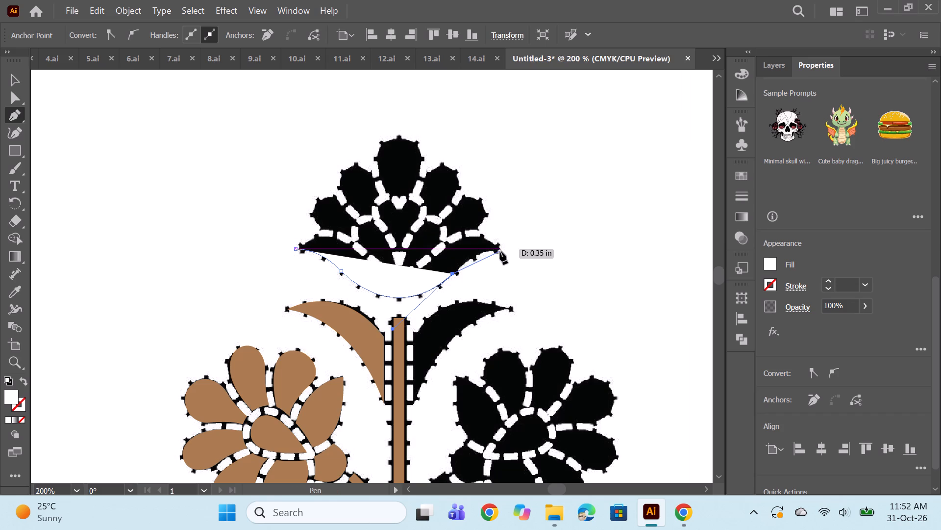
pyautogui.moveTo(500, 251); pyautogui.dragTo(521, 255)
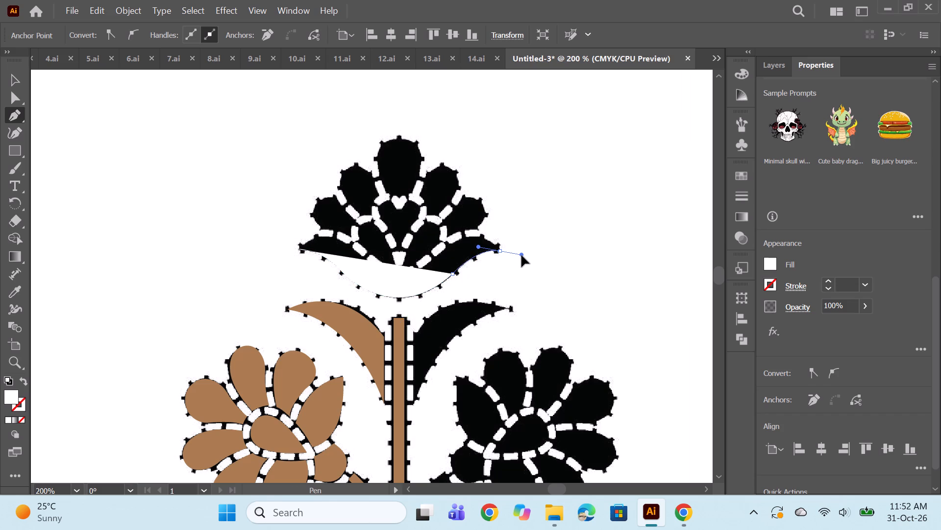
pyautogui.moveTo(521, 255); pyautogui.dragTo(522, 256)
pyautogui.keyDown('alt'); pyautogui.click(500, 252); pyautogui.keyUp('alt')
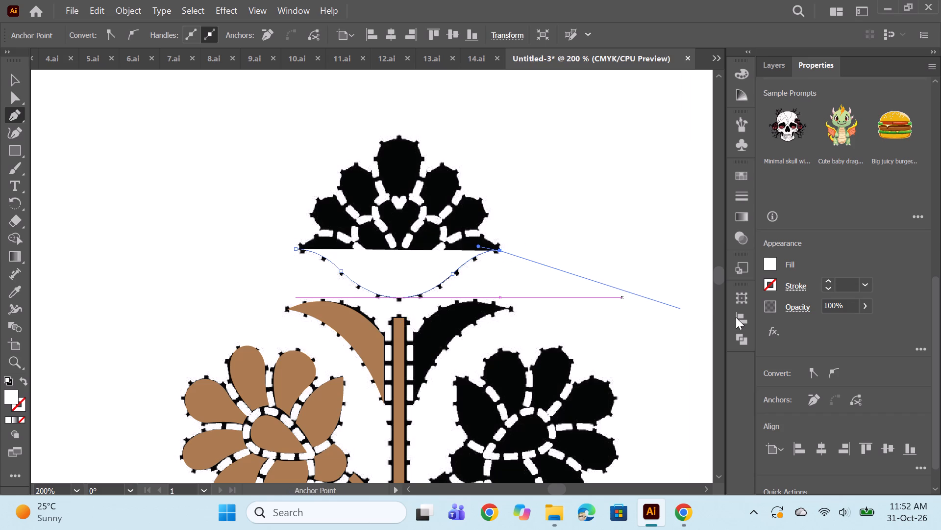
# Remove the path's fill and trace the base leaf's upper edge back to the left tip, closing the outline.
pyautogui.click(770, 265)
pyautogui.click(612, 318)
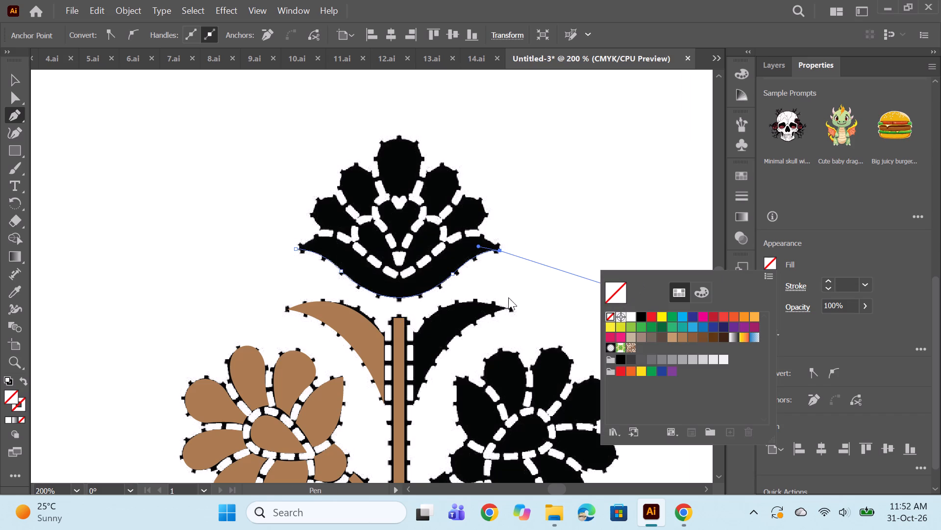
pyautogui.click(499, 250)
pyautogui.moveTo(428, 263); pyautogui.dragTo(422, 271)
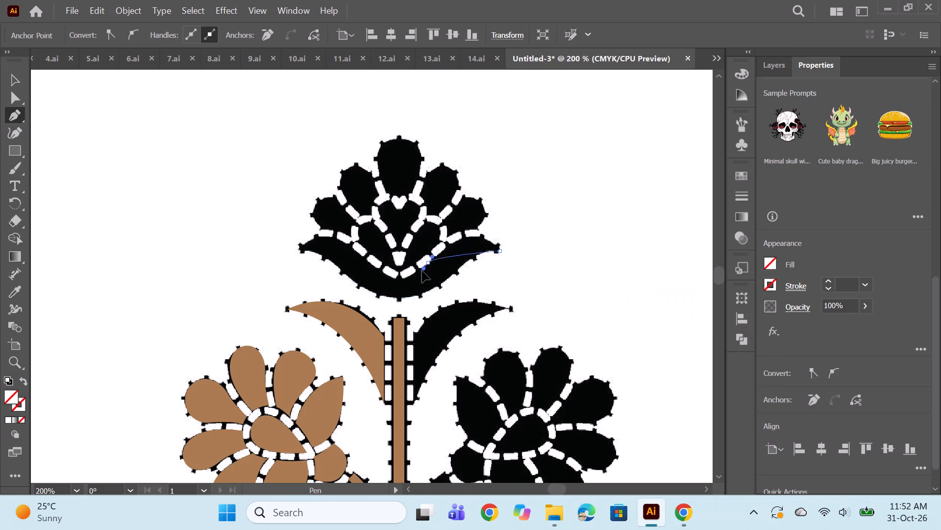
pyautogui.moveTo(422, 271); pyautogui.dragTo(378, 313)
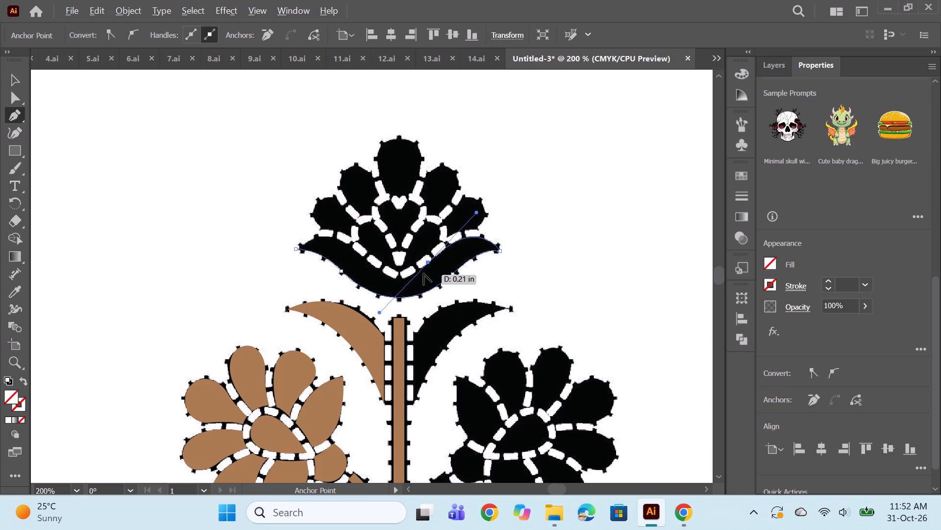
pyautogui.keyDown('alt'); pyautogui.click(427, 265); pyautogui.keyUp('alt')
pyautogui.moveTo(361, 256); pyautogui.dragTo(346, 239)
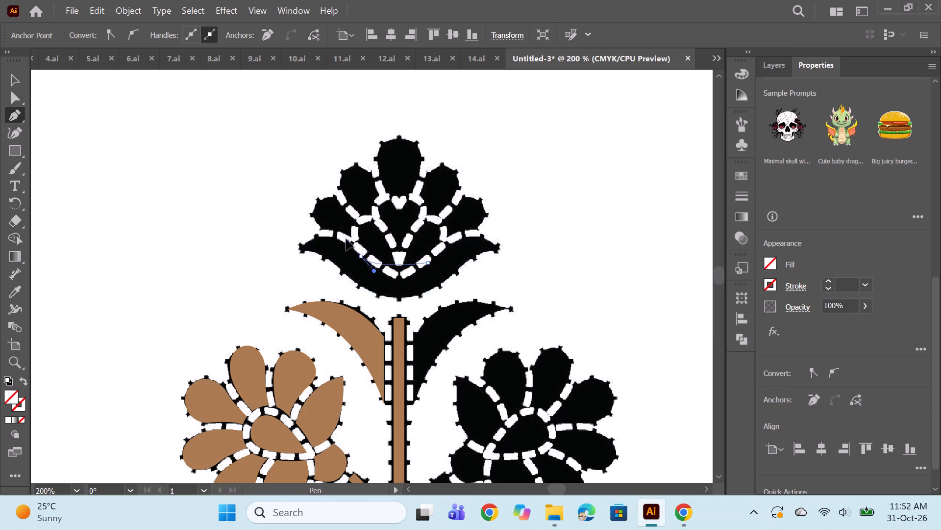
pyautogui.moveTo(346, 239); pyautogui.dragTo(321, 212)
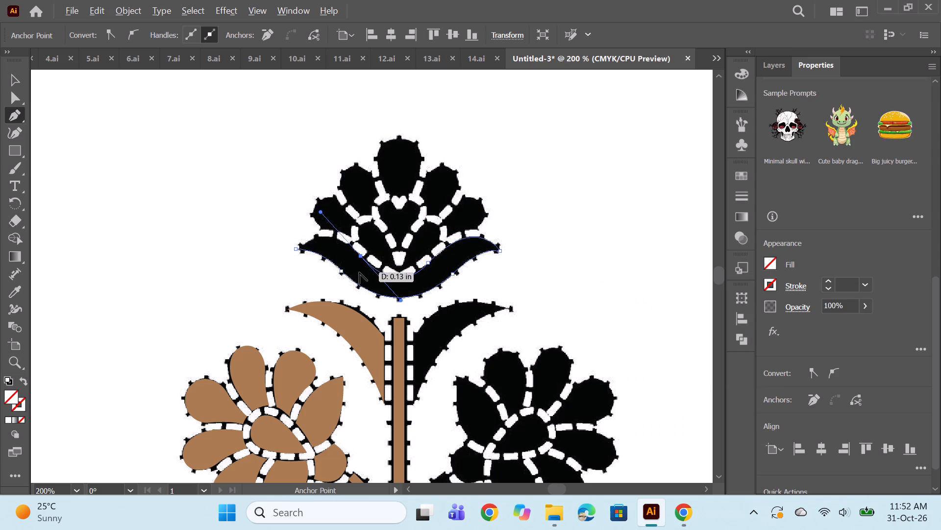
pyautogui.keyDown('alt'); pyautogui.click(363, 255); pyautogui.keyUp('alt')
pyautogui.moveTo(295, 248); pyautogui.dragTo(257, 279)
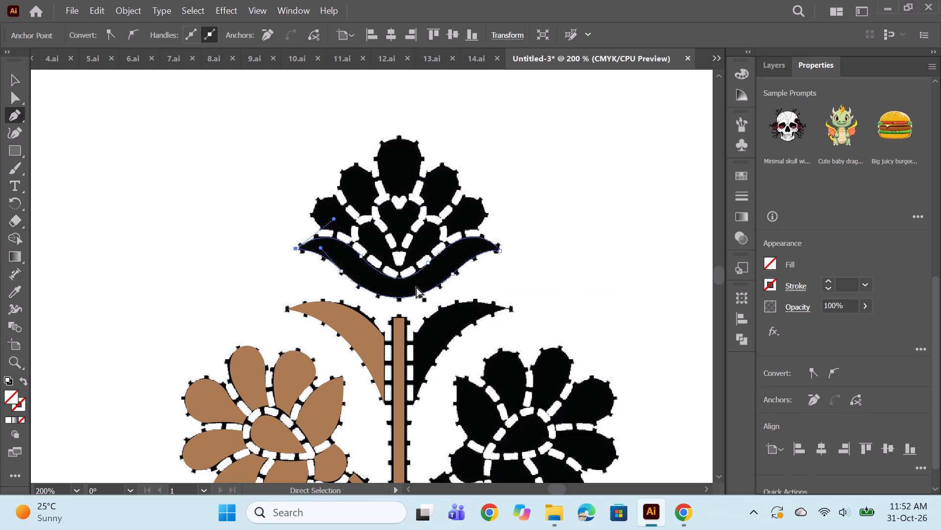
# Round the left and right corner anchors on the base leaf's upper edge, the right one to a radius of about 0.43 in.
pyautogui.keyDown('ctrl'); pyautogui.click(358, 257); pyautogui.keyUp('ctrl')
pyautogui.keyDown('ctrl'); pyautogui.click(360, 256); pyautogui.keyUp('ctrl')
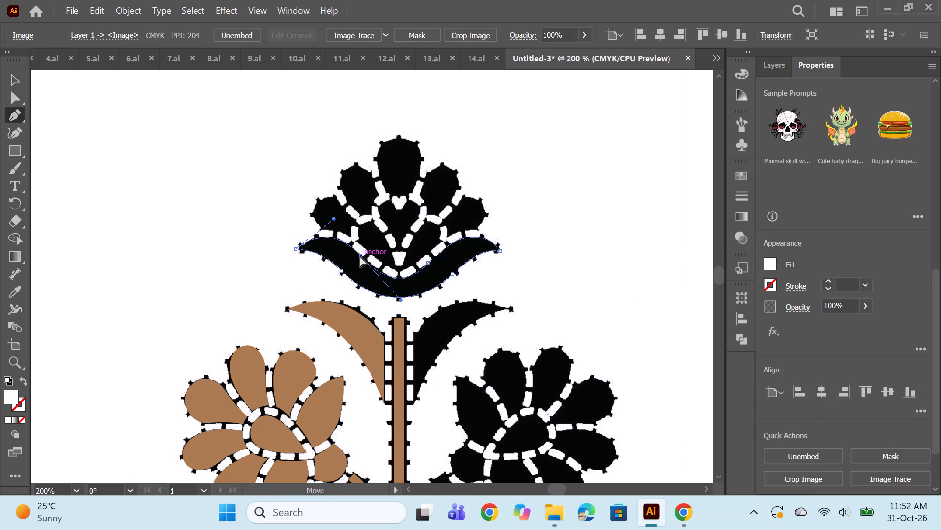
pyautogui.keyDown('ctrl'); pyautogui.moveTo(369, 249); pyautogui.dragTo(581, 205); pyautogui.keyUp('ctrl')
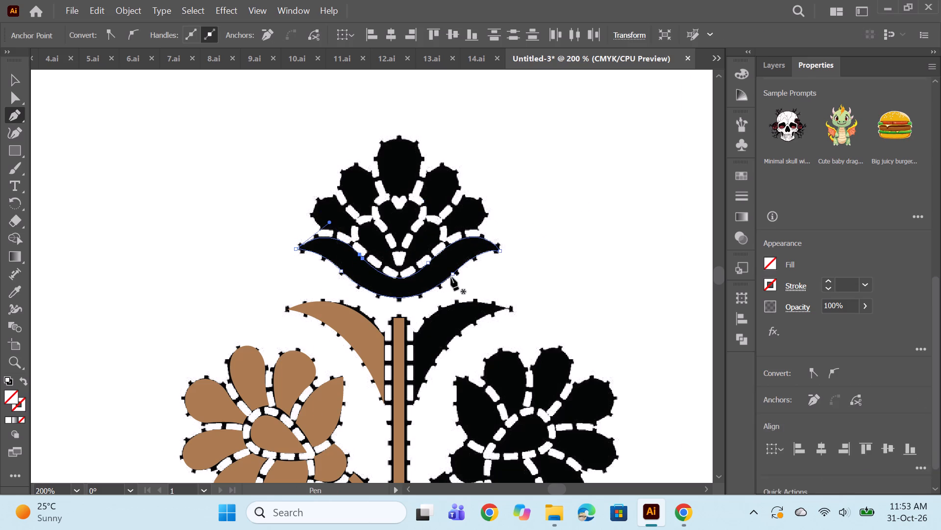
pyautogui.keyDown('ctrl'); pyautogui.click(428, 264); pyautogui.keyUp('ctrl')
pyautogui.keyDown('ctrl'); pyautogui.moveTo(433, 268); pyautogui.dragTo(484, 326); pyautogui.keyUp('ctrl')
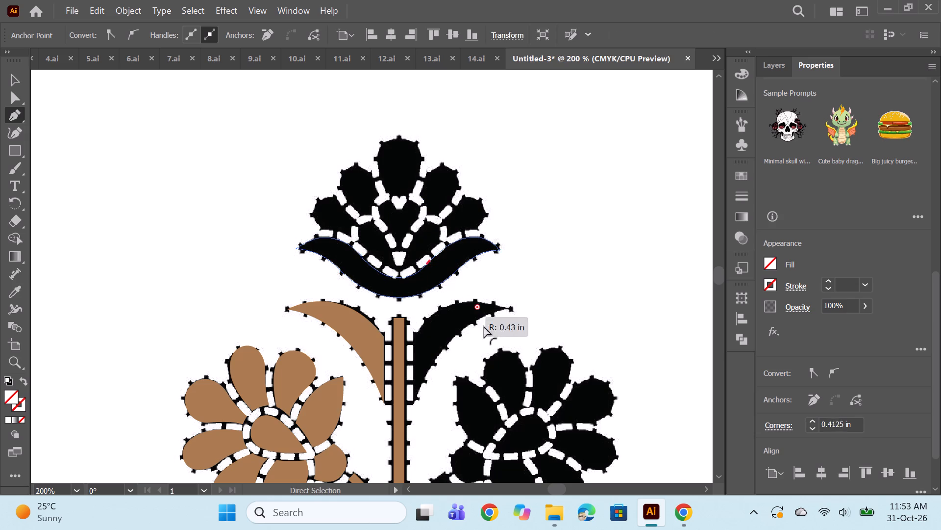
pyautogui.keyDown('ctrl'); pyautogui.moveTo(484, 326); pyautogui.dragTo(561, 411); pyautogui.keyUp('ctrl')
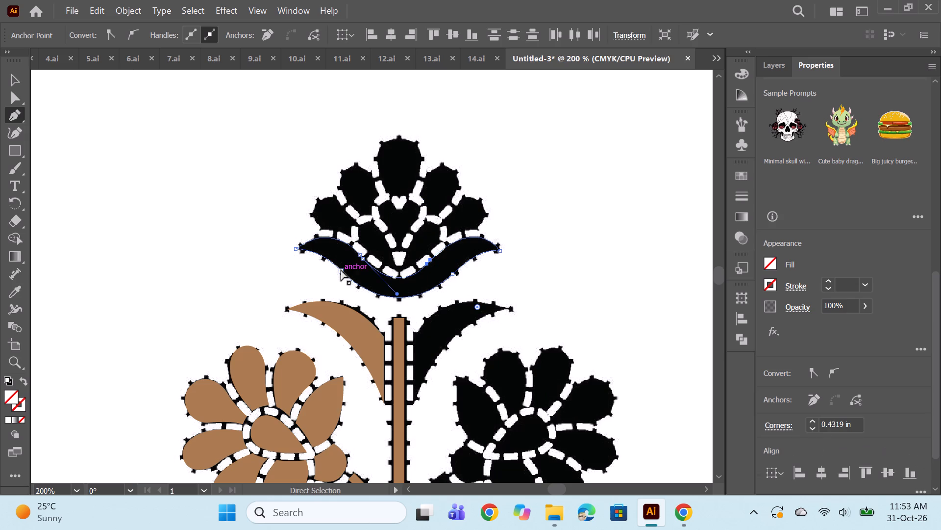
# Round the right corner anchor on the base leaf's lower edge to smooth the curve, and deselect the leaf.
pyautogui.keyDown('ctrl'); pyautogui.click(341, 269); pyautogui.keyUp('ctrl')
pyautogui.keyDown('ctrl'); pyautogui.click(454, 273); pyautogui.keyUp('ctrl')
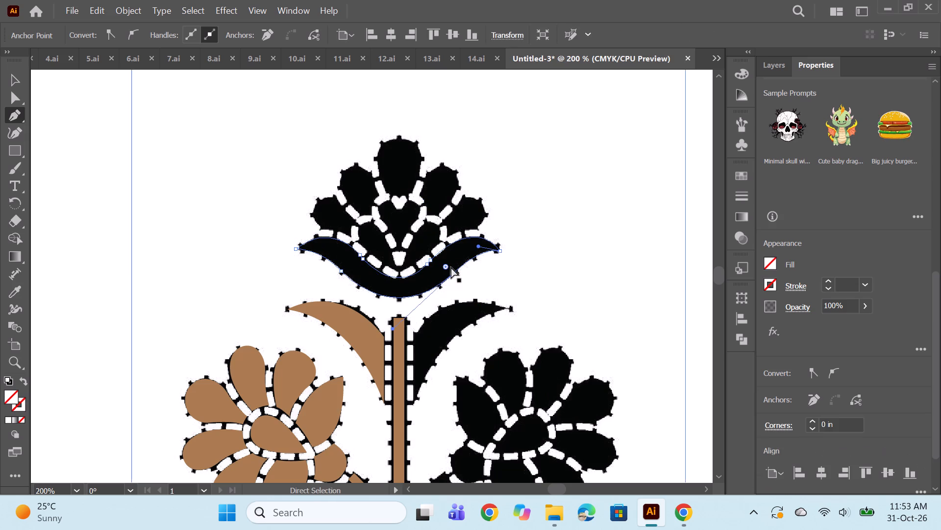
pyautogui.keyDown('ctrl'); pyautogui.moveTo(447, 266); pyautogui.dragTo(377, 159); pyautogui.keyUp('ctrl')
pyautogui.keyDown('ctrl'); pyautogui.click(584, 251); pyautogui.keyUp('ctrl')
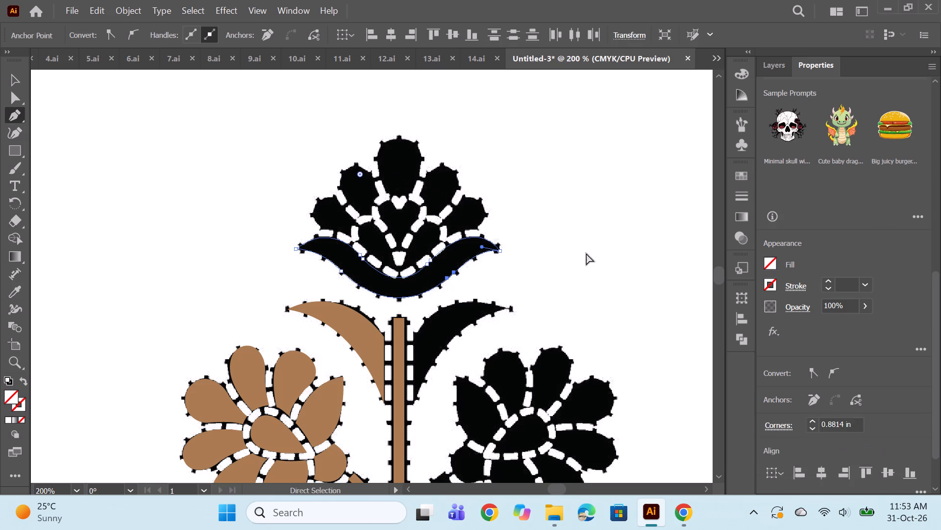
# Fill the traced base leaf with the light brown swatch and deselect it.
pyautogui.keyDown('ctrl'); pyautogui.click(446, 247); pyautogui.keyUp('ctrl')
pyautogui.click(774, 264)
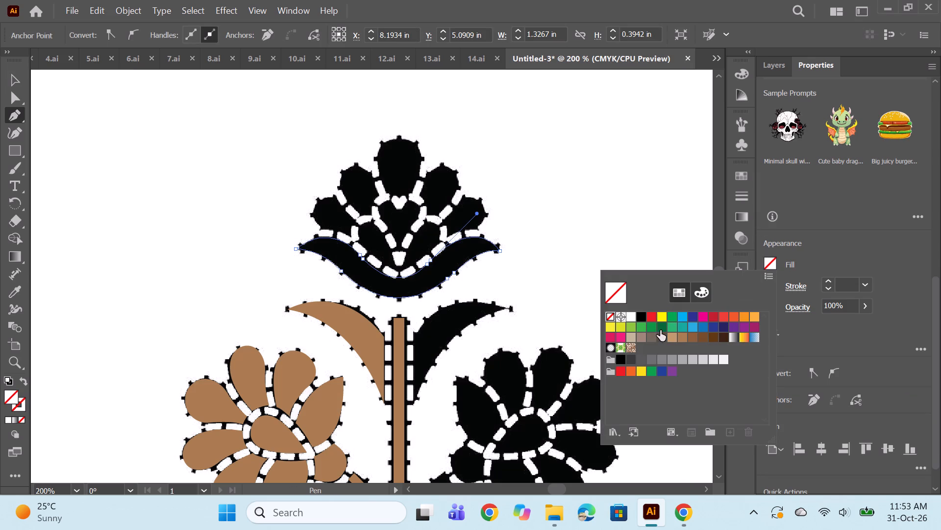
pyautogui.click(679, 334)
pyautogui.keyDown('ctrl'); pyautogui.click(578, 222); pyautogui.keyUp('ctrl')
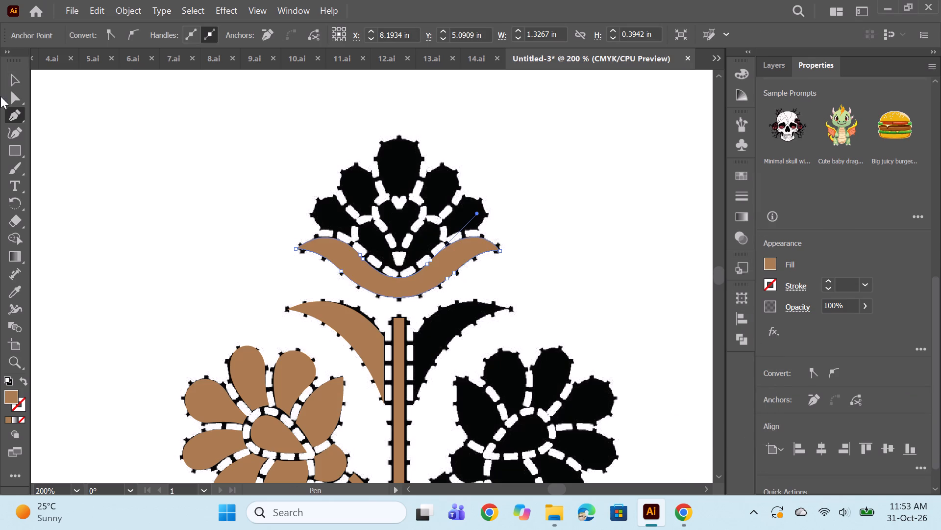
pyautogui.keyDown('ctrl'); pyautogui.click(78, 144); pyautogui.keyUp('ctrl')
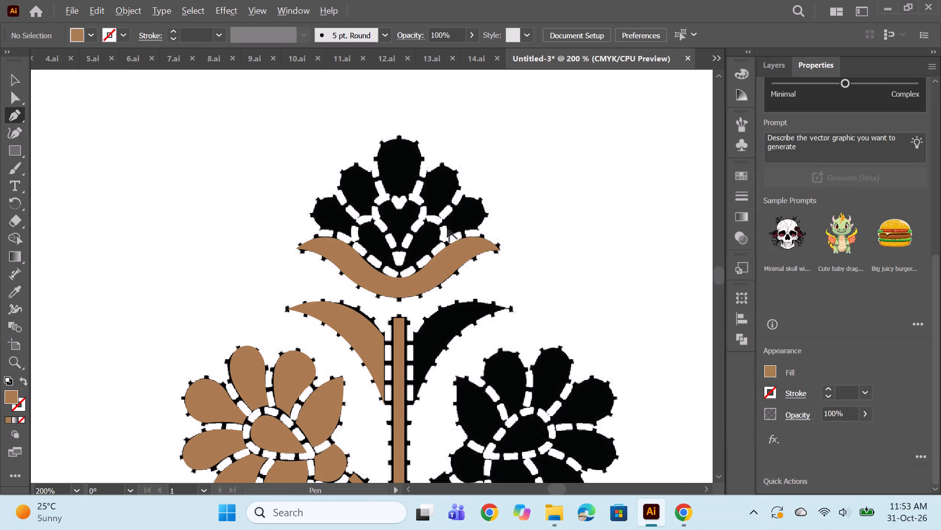
# Trace the left inner teardrop petal above the base leaf as a closed light brown shape, starting from its bottom point.
pyautogui.keyDown('alt'); pyautogui.scroll(1, 449, 231); pyautogui.keyUp('alt')
pyautogui.keyDown('alt'); pyautogui.scroll(1, 375, 277); pyautogui.keyUp('alt')
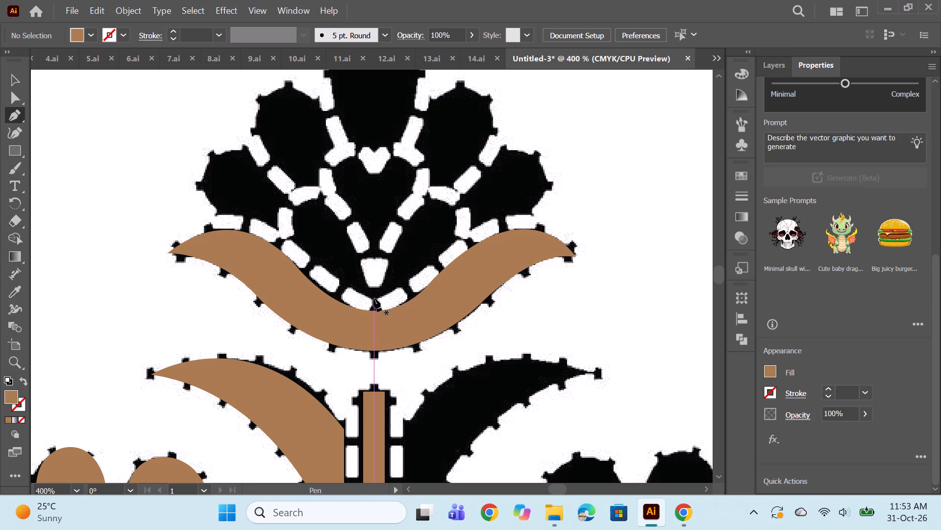
pyautogui.click(374, 298)
pyautogui.moveTo(298, 204); pyautogui.dragTo(320, 169)
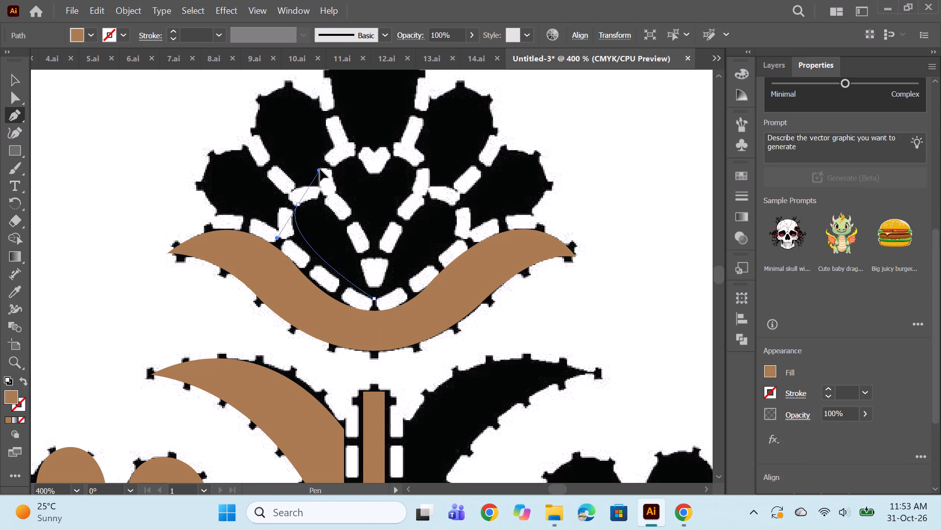
pyautogui.moveTo(320, 169); pyautogui.dragTo(330, 155)
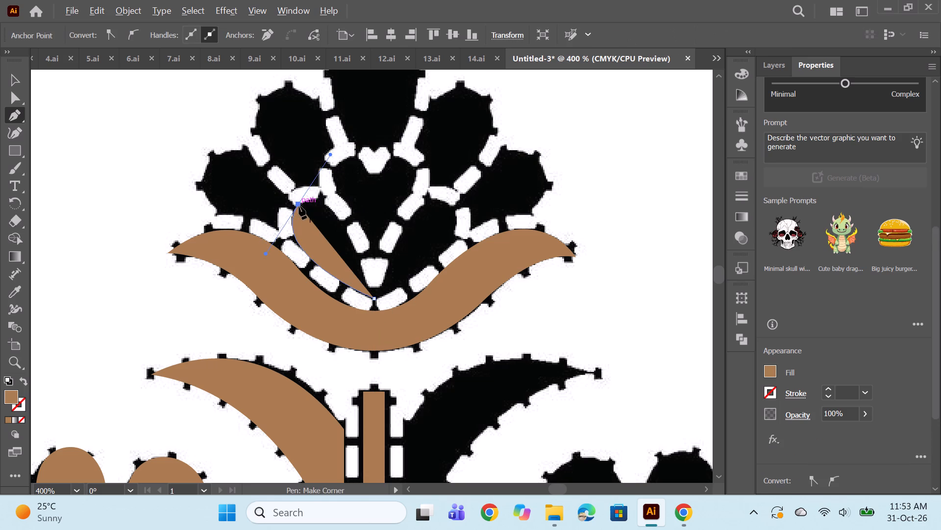
pyautogui.keyDown('alt'); pyautogui.click(299, 206); pyautogui.keyUp('alt')
pyautogui.moveTo(375, 299); pyautogui.dragTo(394, 399)
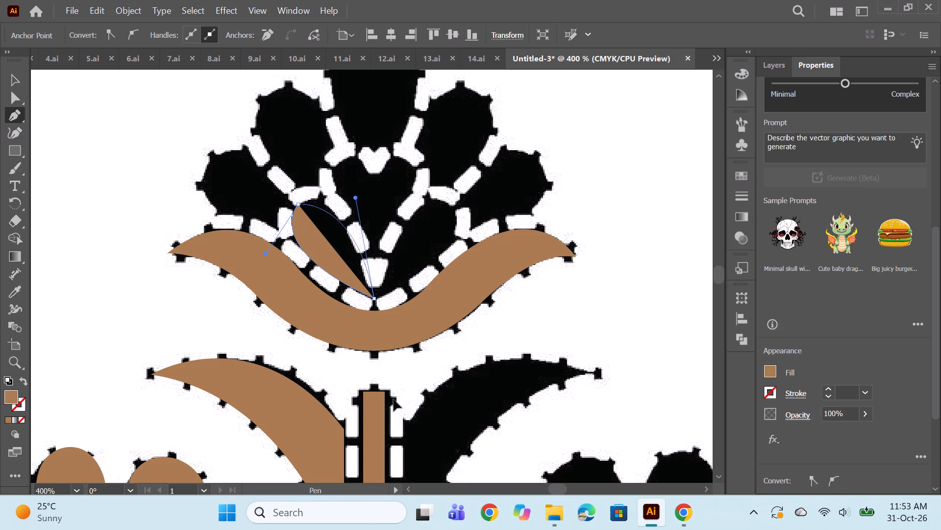
pyautogui.moveTo(394, 399); pyautogui.dragTo(411, 424)
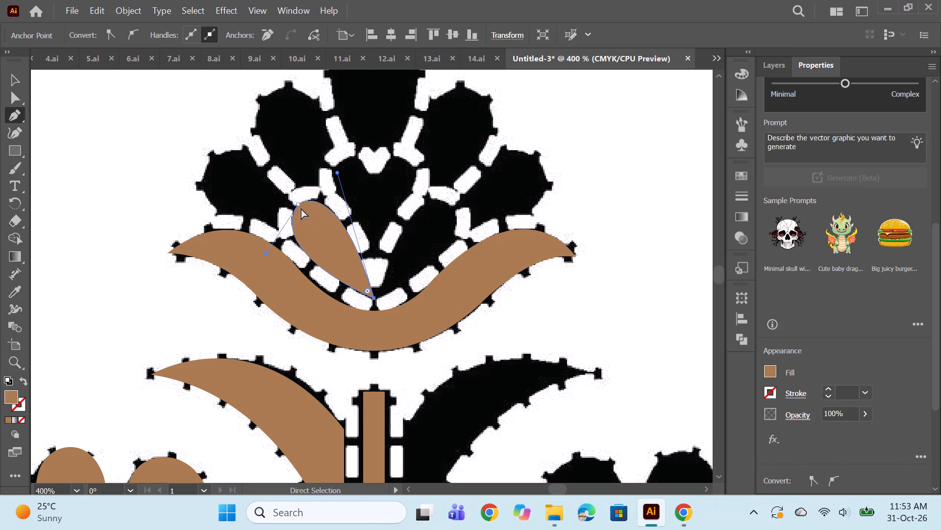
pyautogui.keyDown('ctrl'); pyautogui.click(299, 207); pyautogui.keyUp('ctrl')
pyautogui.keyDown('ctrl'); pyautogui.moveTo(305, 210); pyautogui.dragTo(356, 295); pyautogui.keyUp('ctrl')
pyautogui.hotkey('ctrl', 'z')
# Round the corner anchor at the top of the left inner teardrop petal, and deselect the petal.
pyautogui.keyDown('ctrl'); pyautogui.click(297, 203); pyautogui.keyUp('ctrl')
pyautogui.keyDown('ctrl'); pyautogui.moveTo(304, 210); pyautogui.dragTo(312, 220); pyautogui.keyUp('ctrl')
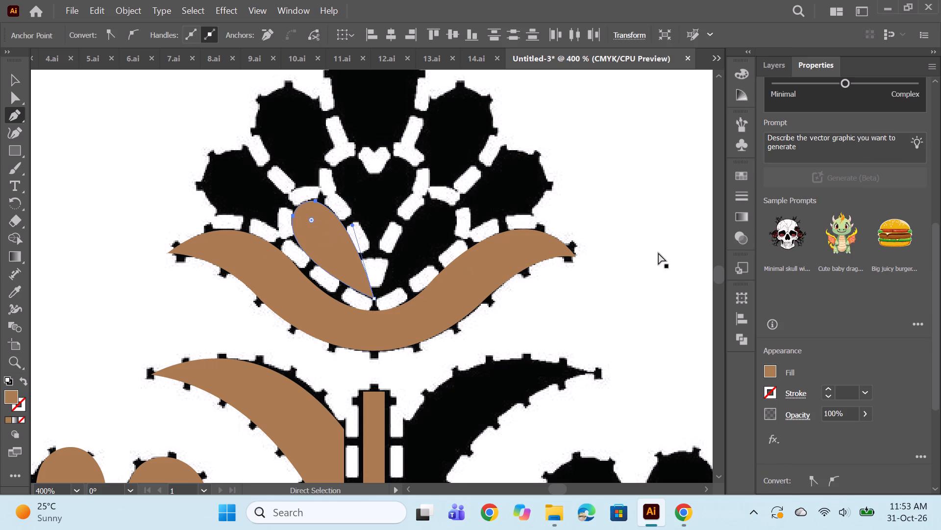
pyautogui.keyDown('ctrl'); pyautogui.click(658, 252); pyautogui.keyUp('ctrl')
# Trace the left half of the central heart-shaped petal as a closed Pen tool shape, starting from its bottom point.
pyautogui.keyDown('alt'); pyautogui.scroll(-1, 395, 217); pyautogui.keyUp('alt')
pyautogui.scroll(3, 409, 212)
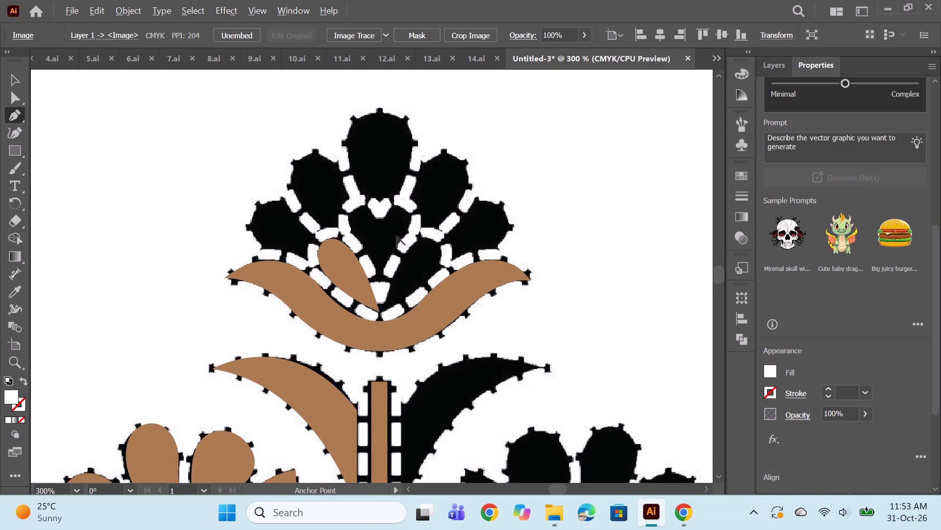
pyautogui.keyDown('alt'); pyautogui.scroll(2, 397, 237); pyautogui.keyUp('alt')
pyautogui.click(363, 322)
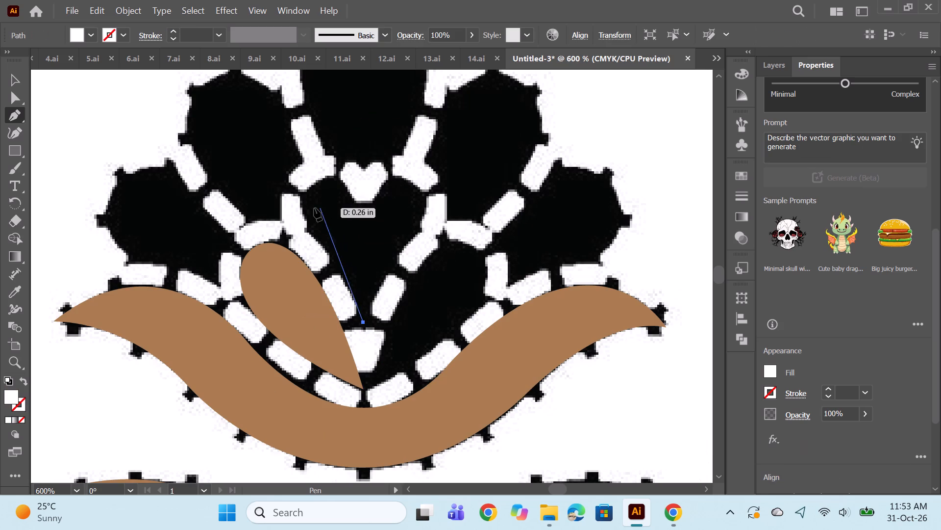
pyautogui.moveTo(308, 232); pyautogui.dragTo(286, 232)
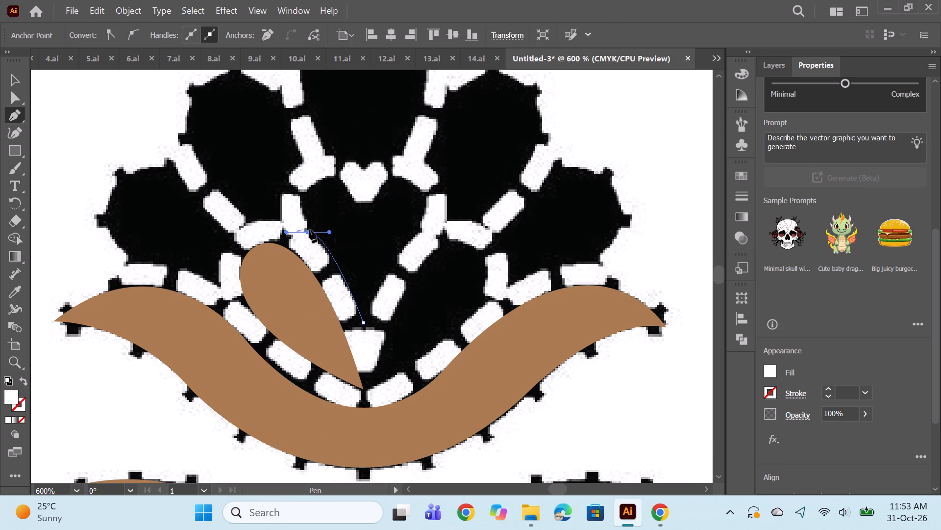
pyautogui.keyDown('alt'); pyautogui.click(309, 231); pyautogui.keyUp('alt')
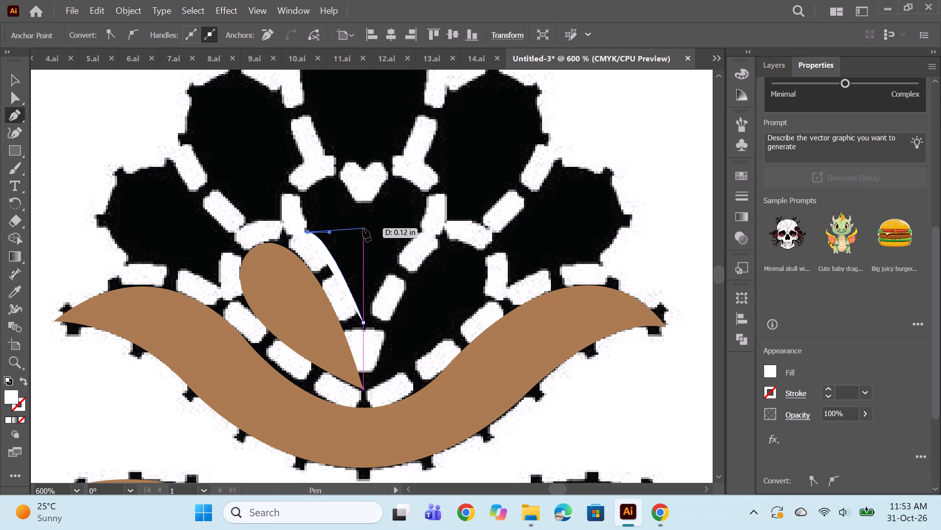
pyautogui.moveTo(363, 228); pyautogui.dragTo(402, 316)
pyautogui.hotkey('ctrl', 'z')
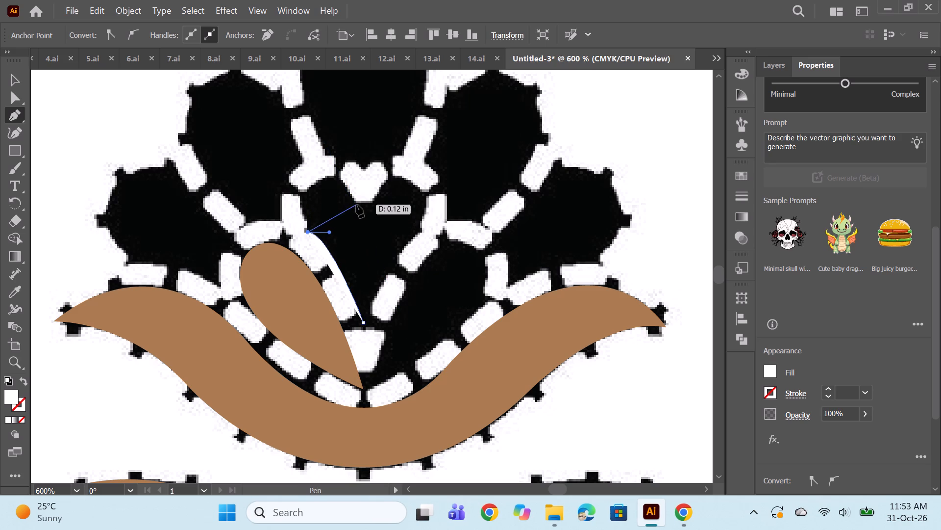
pyautogui.moveTo(356, 202); pyautogui.dragTo(419, 263)
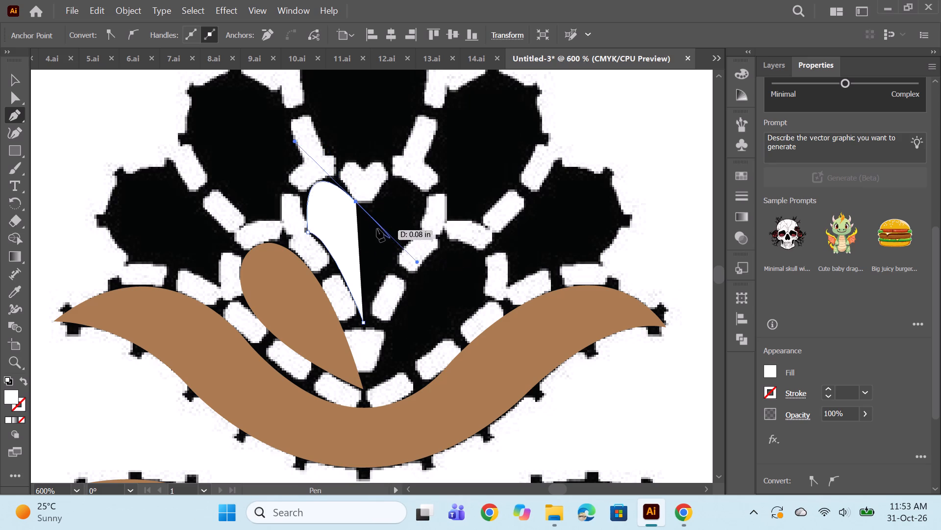
pyautogui.keyDown('alt'); pyautogui.click(357, 202); pyautogui.keyUp('alt')
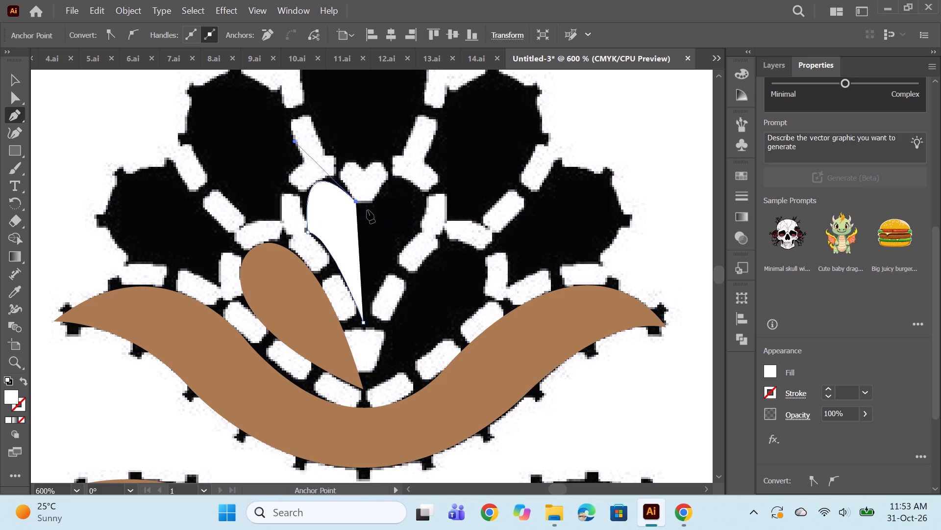
pyautogui.moveTo(363, 325); pyautogui.dragTo(357, 375)
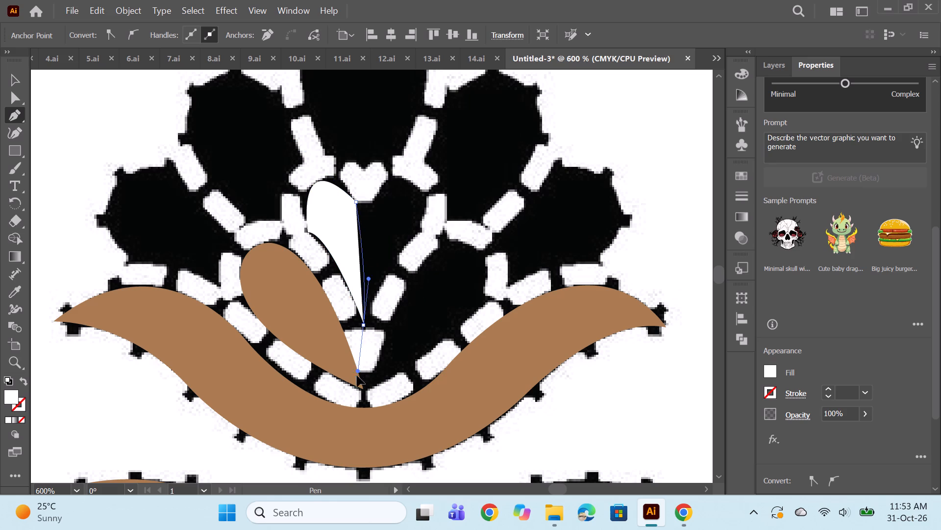
pyautogui.moveTo(357, 375); pyautogui.dragTo(356, 415)
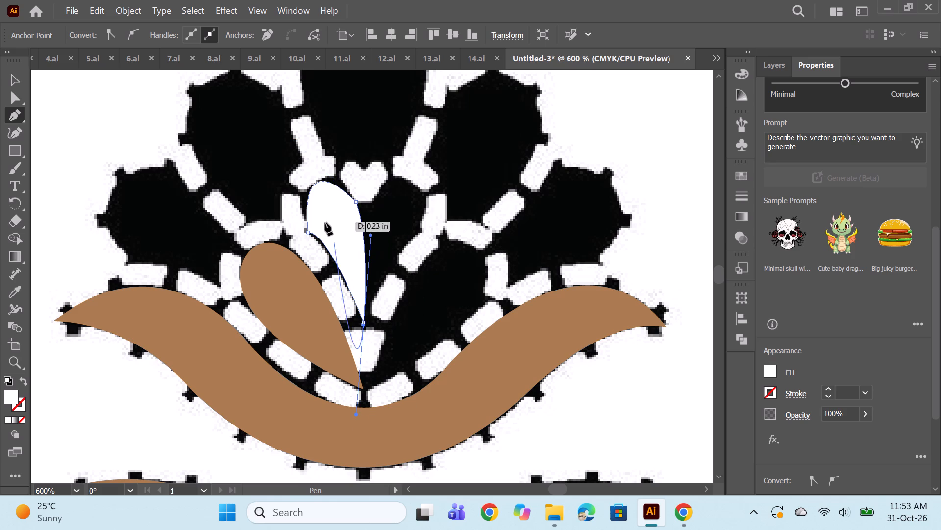
# Add a curvature point at the top of the traced heart half to make its upper outline rounder.
pyautogui.click(12, 129)
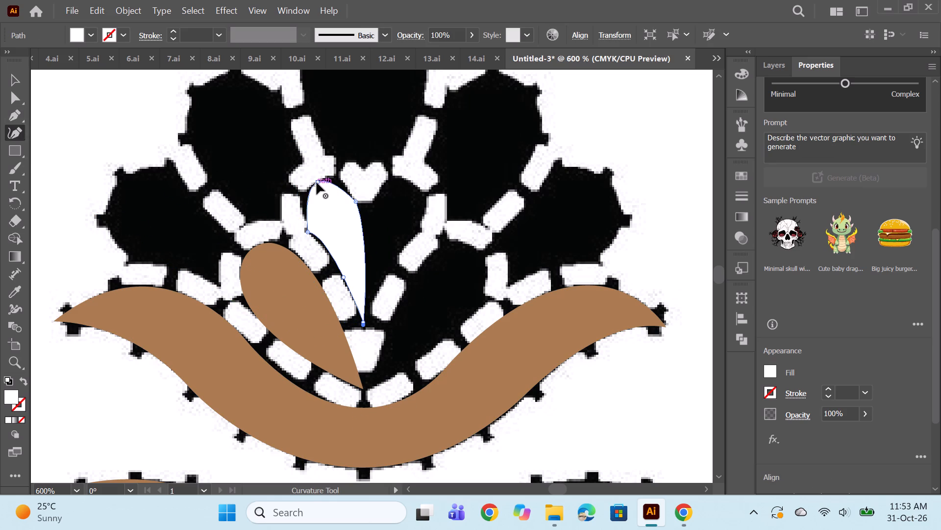
pyautogui.click(317, 183)
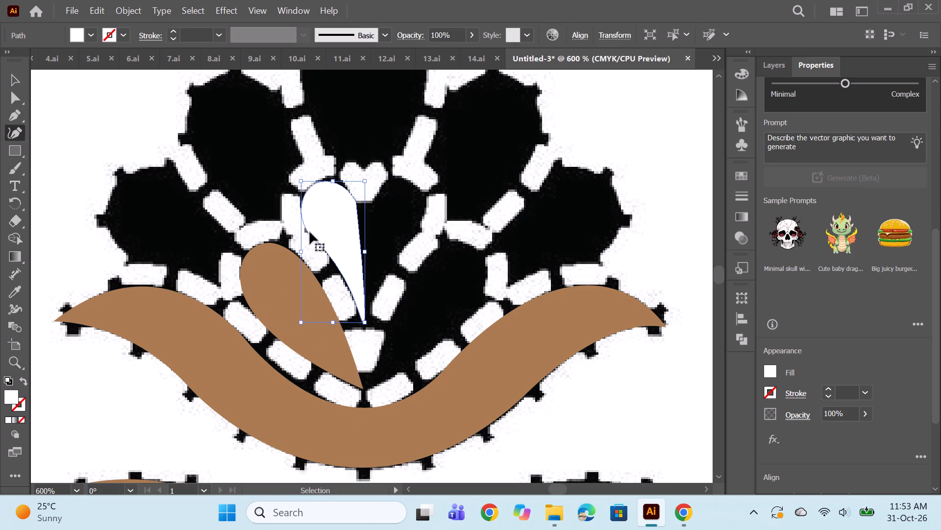
# Round the heart half's corner anchors on its outer left side and at the upper right.
pyautogui.click(19, 122)
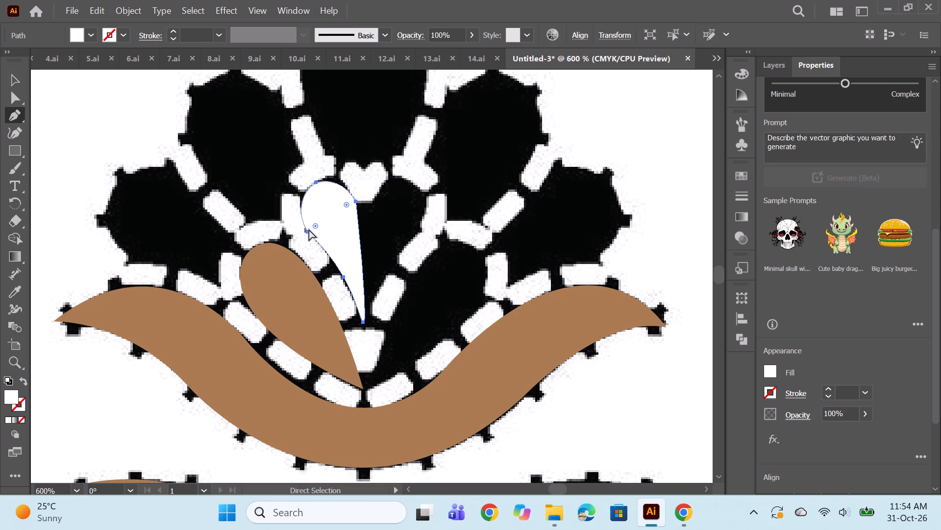
pyautogui.keyDown('ctrl'); pyautogui.click(309, 233); pyautogui.keyUp('ctrl')
pyautogui.hotkey('ctrl', 'z')
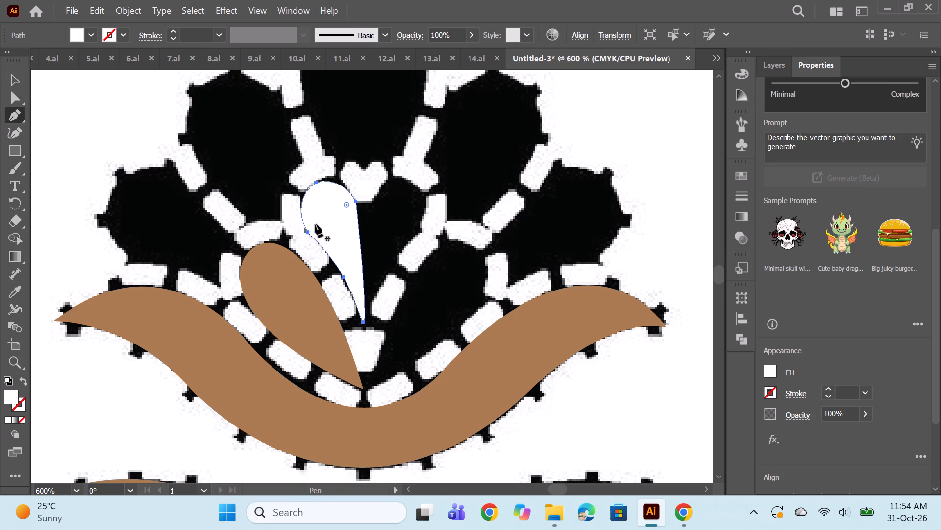
pyautogui.keyDown('ctrl'); pyautogui.click(307, 231); pyautogui.keyUp('ctrl')
pyautogui.keyDown('ctrl'); pyautogui.moveTo(316, 227); pyautogui.dragTo(393, 207); pyautogui.keyUp('ctrl')
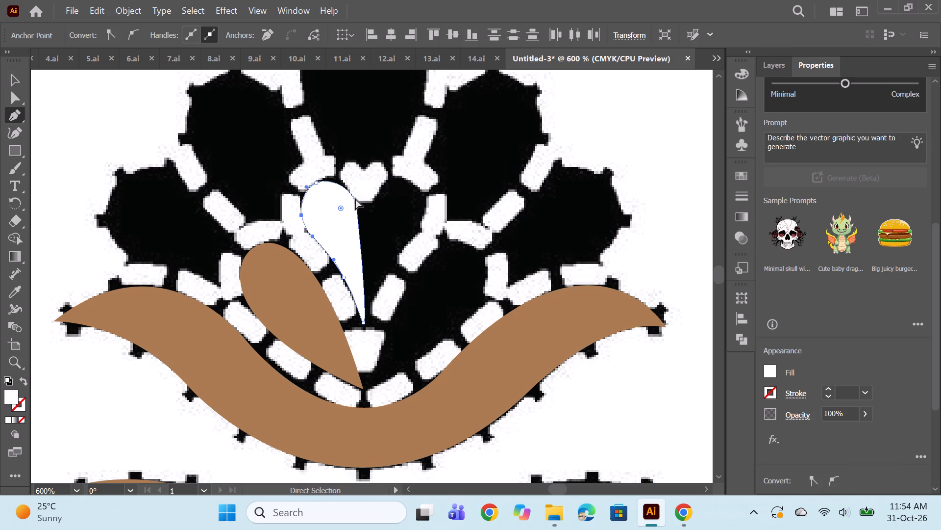
pyautogui.keyDown('ctrl'); pyautogui.click(355, 202); pyautogui.keyUp('ctrl')
pyautogui.keyDown('ctrl'); pyautogui.moveTo(347, 203); pyautogui.dragTo(308, 229); pyautogui.keyUp('ctrl')
# Fill the traced heart half with the light brown swatch and deselect it.
pyautogui.click(770, 374)
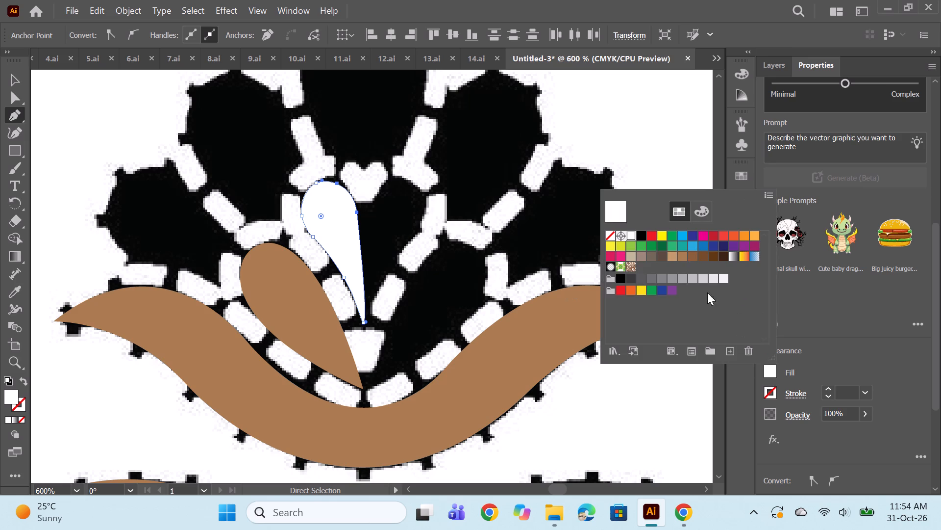
pyautogui.click(681, 260)
pyautogui.keyDown('ctrl'); pyautogui.click(588, 167); pyautogui.keyUp('ctrl')
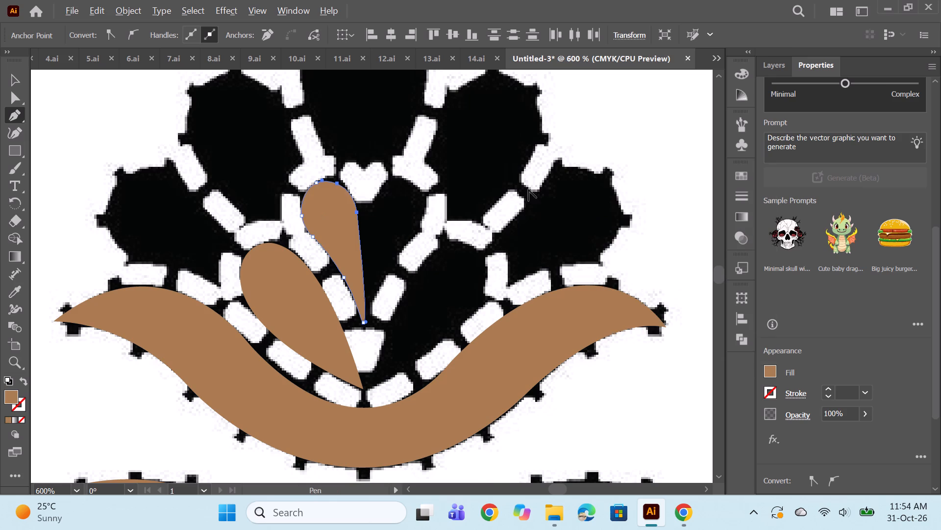
pyautogui.keyDown('alt'); pyautogui.scroll(-2, 528, 189); pyautogui.keyUp('alt')
pyautogui.keyDown('ctrl'); pyautogui.click(617, 185); pyautogui.keyUp('ctrl')
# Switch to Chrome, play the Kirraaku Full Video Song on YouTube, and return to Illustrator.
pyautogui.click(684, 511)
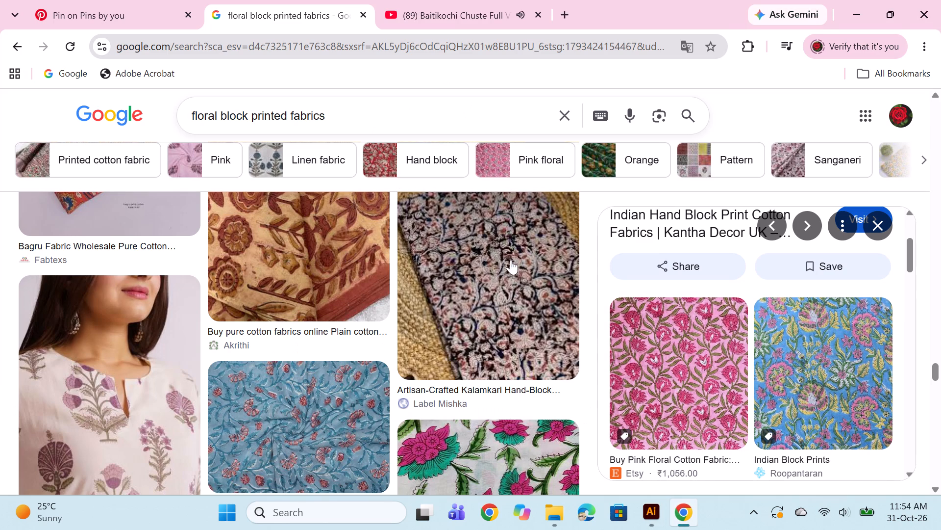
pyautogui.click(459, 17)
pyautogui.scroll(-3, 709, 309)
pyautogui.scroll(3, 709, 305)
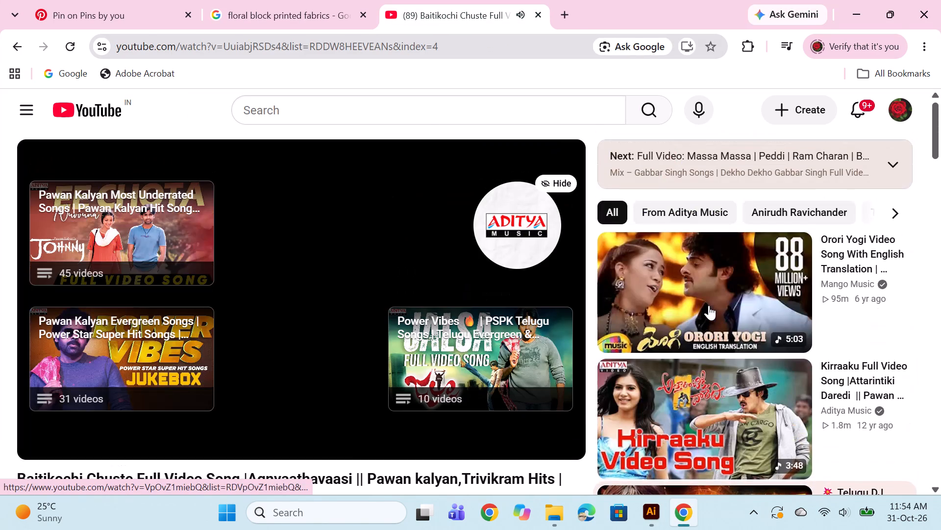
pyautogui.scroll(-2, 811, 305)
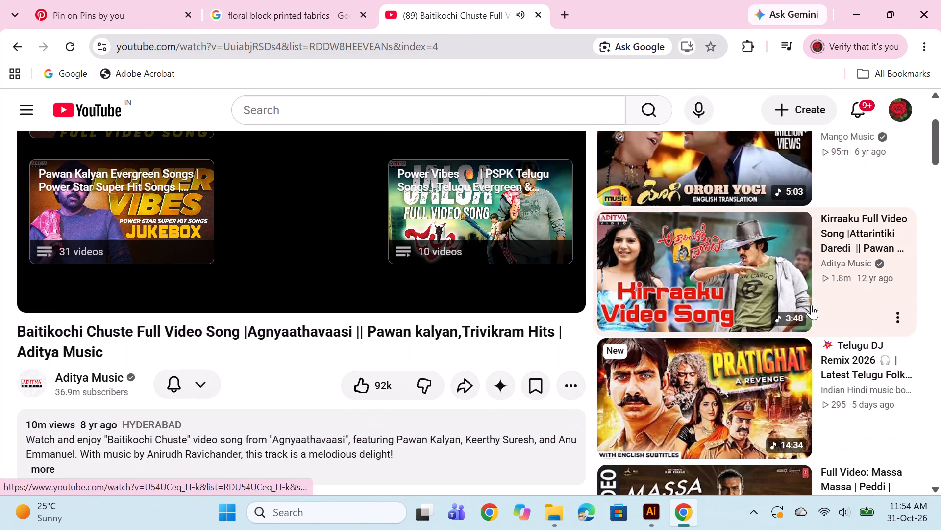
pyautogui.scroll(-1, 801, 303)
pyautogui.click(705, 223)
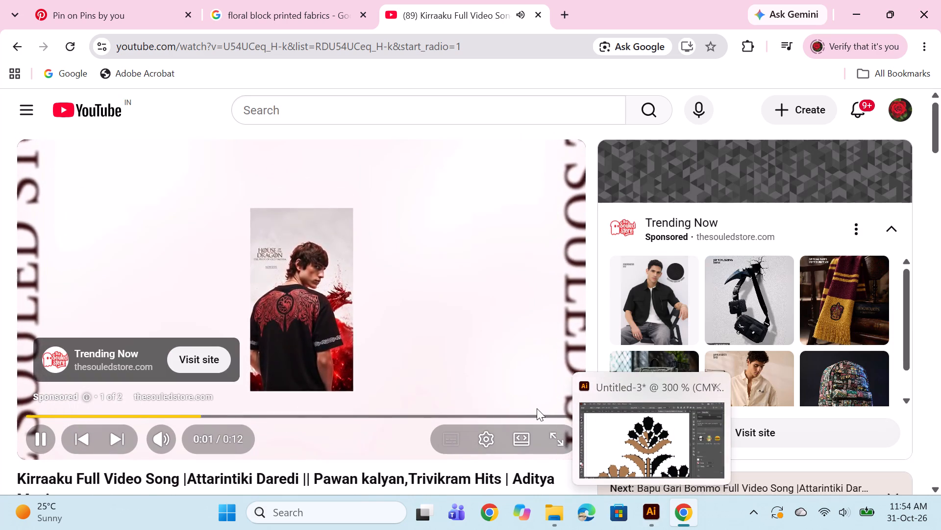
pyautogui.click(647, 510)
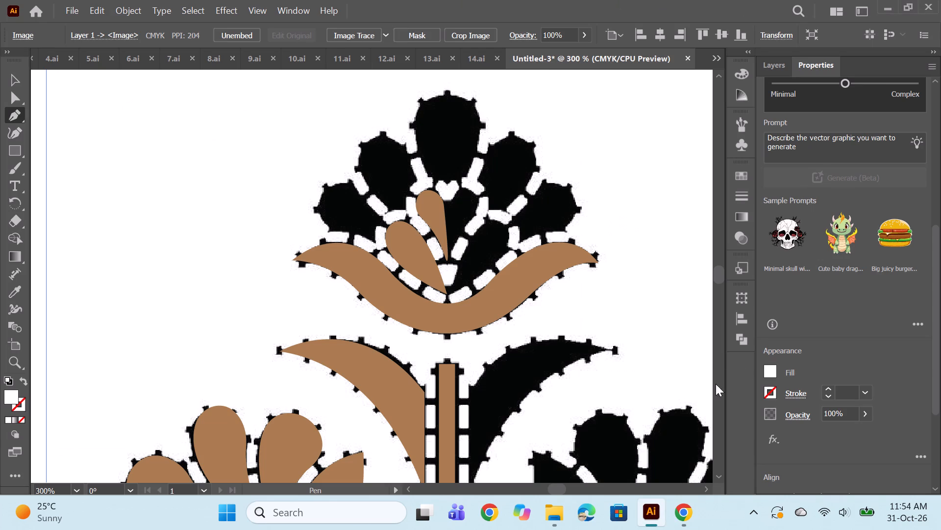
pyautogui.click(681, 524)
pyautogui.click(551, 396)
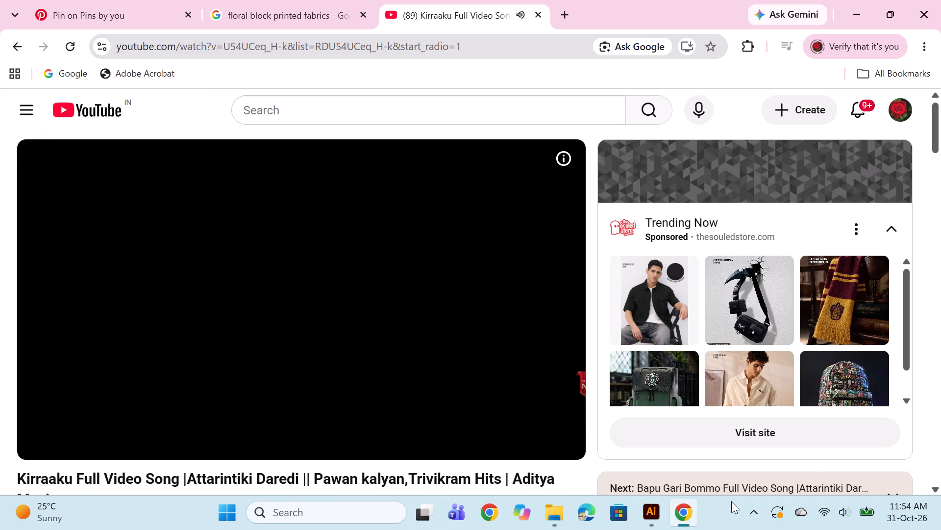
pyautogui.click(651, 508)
# Trace the flower's lowest left outer petal as a closed Pen tool shape, starting from its bottom inner corner.
pyautogui.scroll(-2, 528, 253)
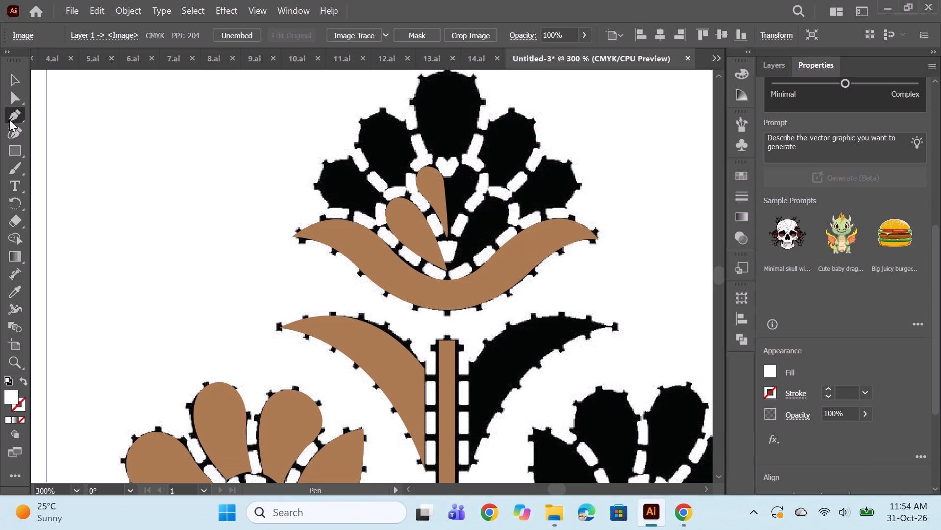
pyautogui.scroll(2, 495, 256)
pyautogui.keyDown('alt'); pyautogui.scroll(1, 442, 211); pyautogui.keyUp('alt')
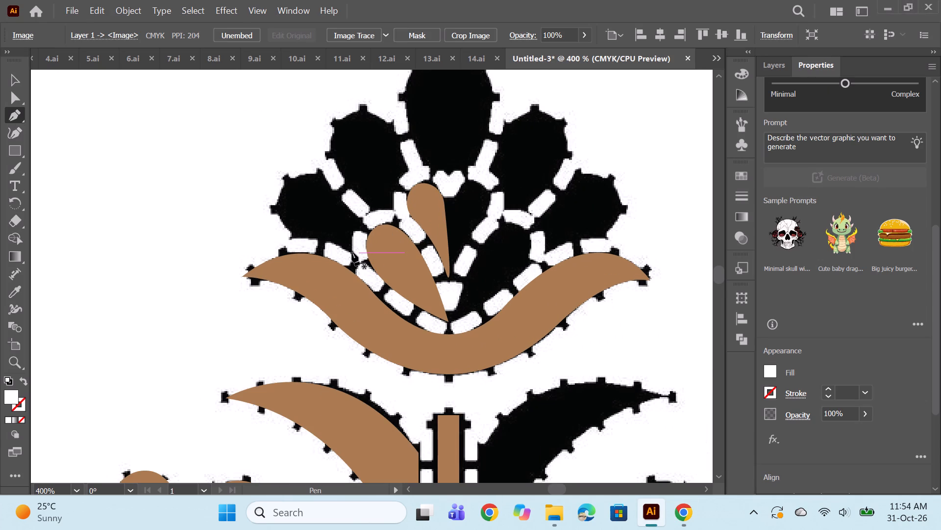
pyautogui.click(352, 254)
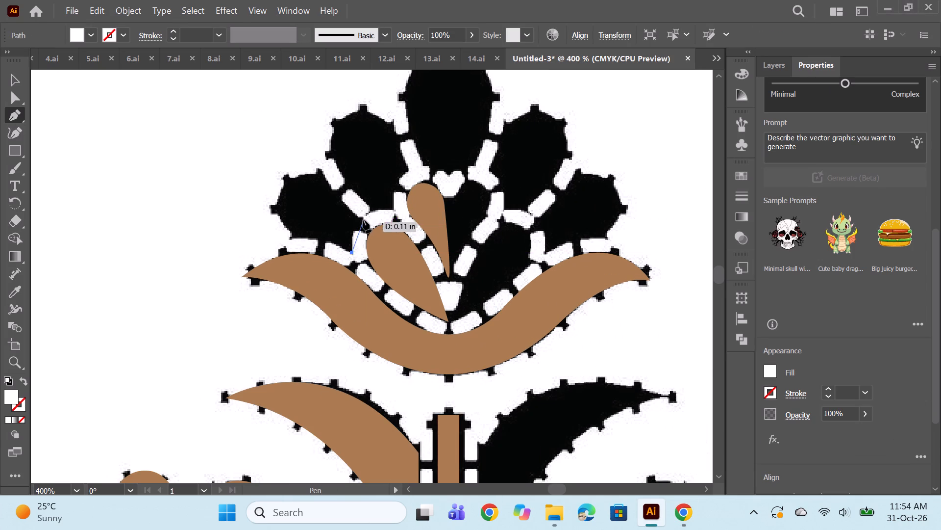
pyautogui.moveTo(364, 217); pyautogui.dragTo(378, 209)
pyautogui.keyDown('alt'); pyautogui.click(366, 218); pyautogui.keyUp('alt')
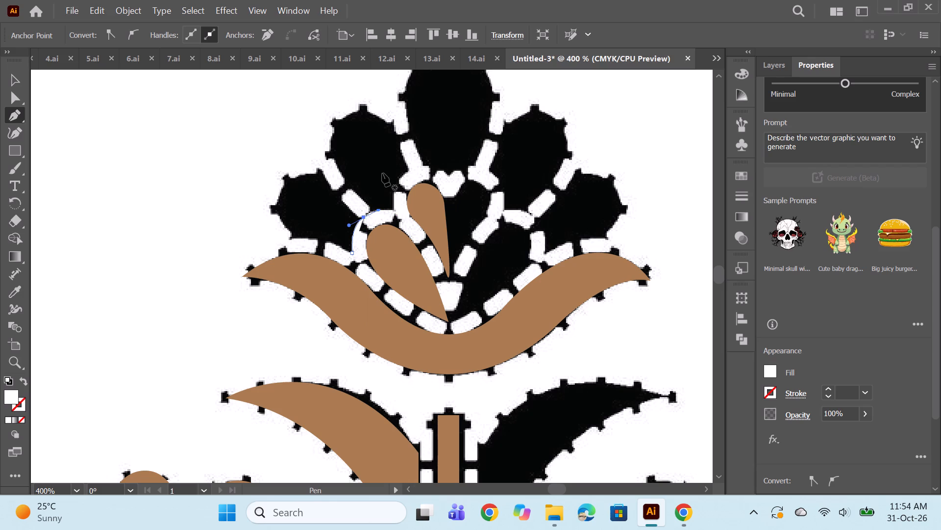
pyautogui.keyDown('alt'); pyautogui.click(364, 215); pyautogui.keyUp('alt')
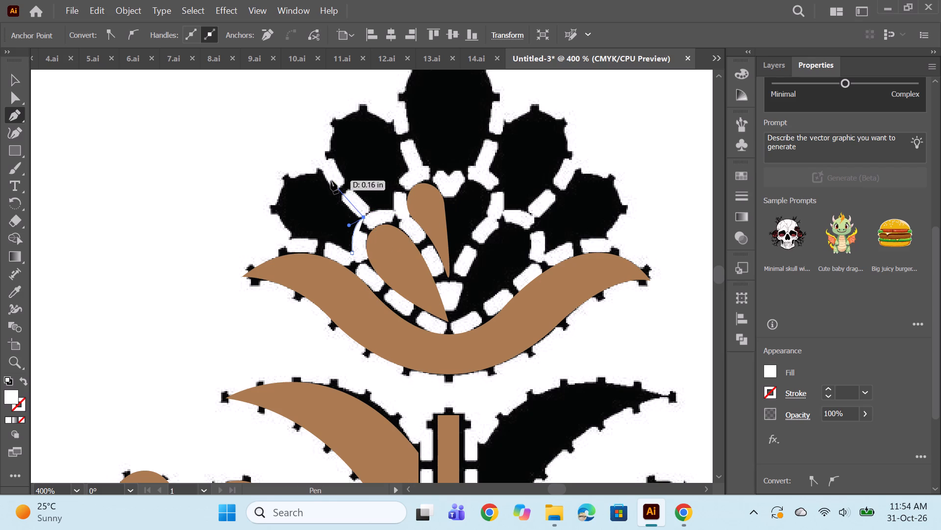
pyautogui.moveTo(323, 174); pyautogui.dragTo(308, 143)
pyautogui.keyDown('alt'); pyautogui.click(323, 173); pyautogui.keyUp('alt')
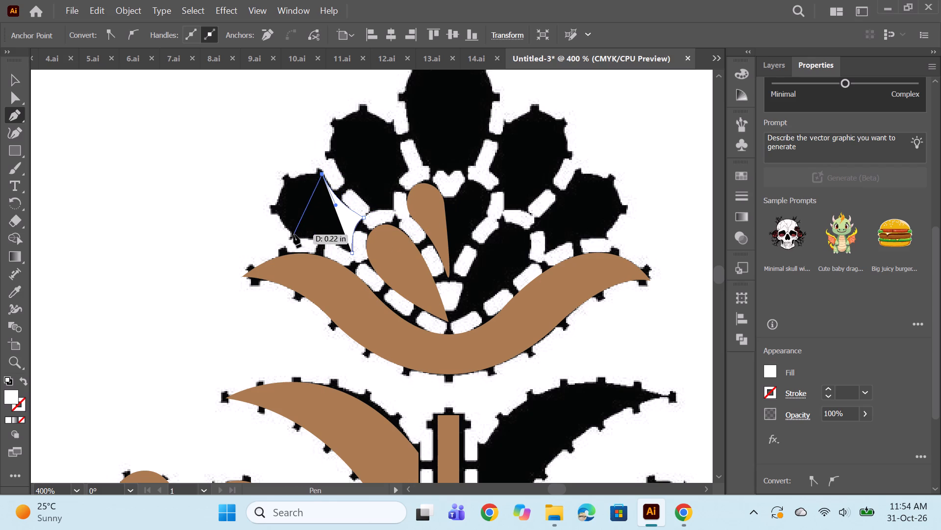
pyautogui.moveTo(294, 235); pyautogui.dragTo(340, 295)
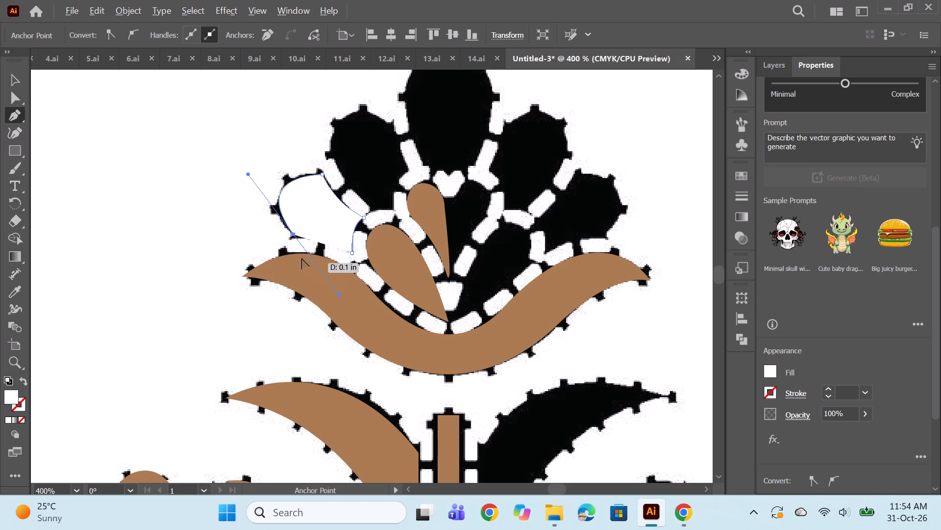
pyautogui.keyDown('alt'); pyautogui.click(293, 234); pyautogui.keyUp('alt')
pyautogui.moveTo(353, 253); pyautogui.dragTo(362, 263)
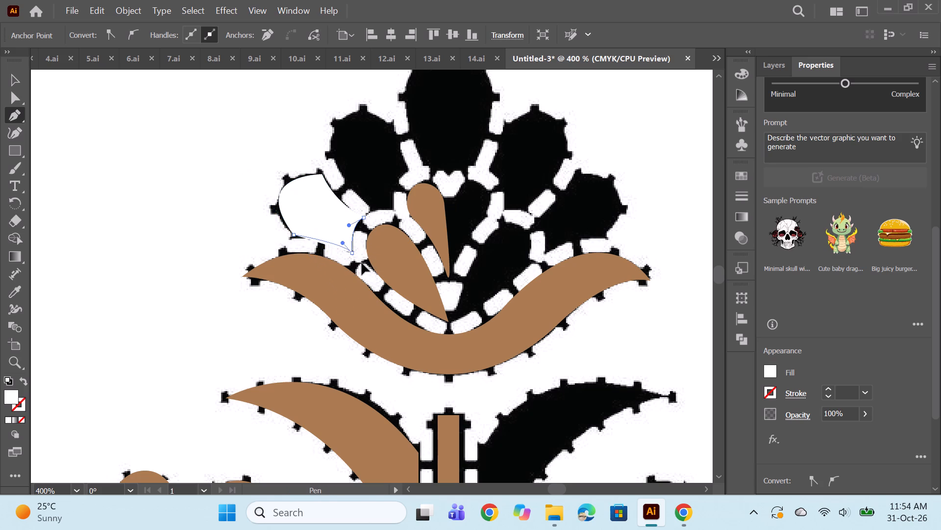
pyautogui.moveTo(362, 263); pyautogui.dragTo(370, 267)
# Round the top and lower-left corner anchors of the left outer petal, keeping the reference image in its original position.
pyautogui.keyDown('ctrl'); pyautogui.click(323, 173); pyautogui.keyUp('ctrl')
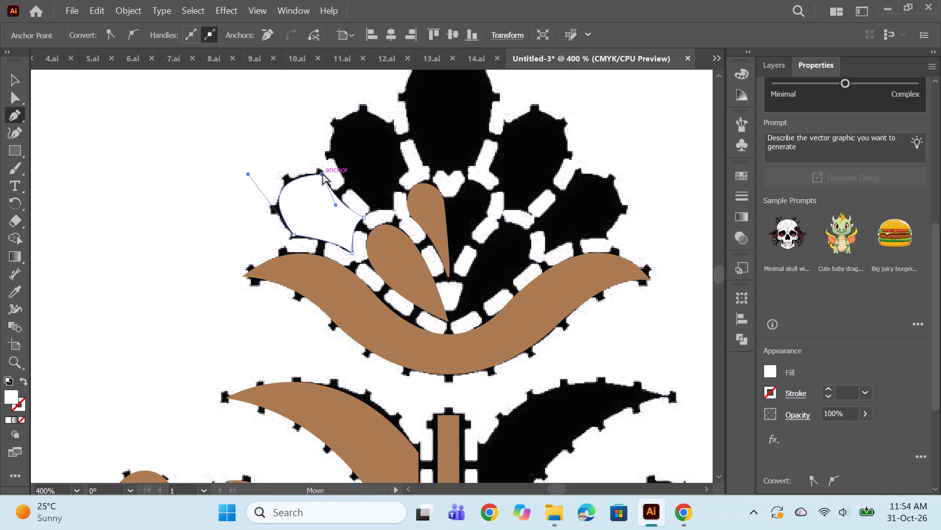
pyautogui.keyDown('ctrl'); pyautogui.moveTo(318, 182); pyautogui.dragTo(314, 193); pyautogui.keyUp('ctrl')
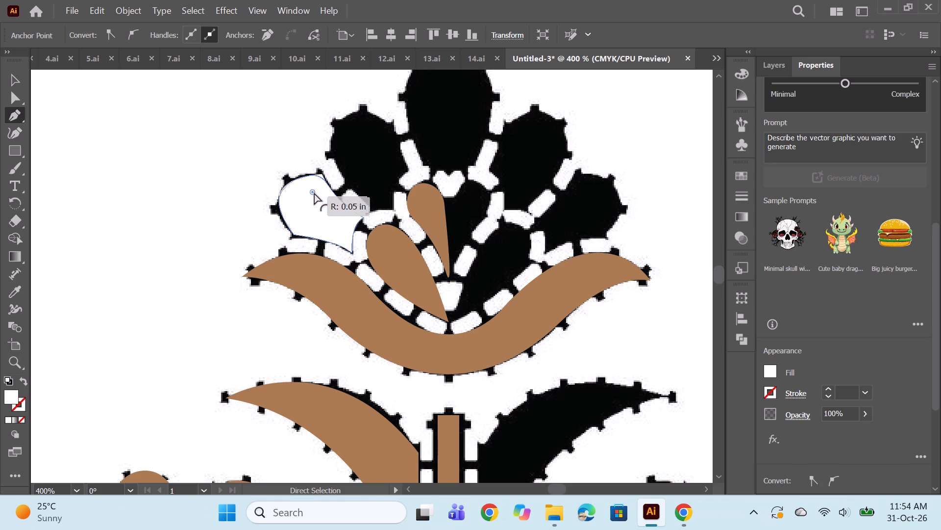
pyautogui.keyDown('ctrl'); pyautogui.moveTo(314, 193); pyautogui.dragTo(315, 193); pyautogui.keyUp('ctrl')
pyautogui.keyDown('ctrl'); pyautogui.click(294, 235); pyautogui.keyUp('ctrl')
pyautogui.keyDown('ctrl'); pyautogui.moveTo(299, 225); pyautogui.dragTo(303, 216); pyautogui.keyUp('ctrl')
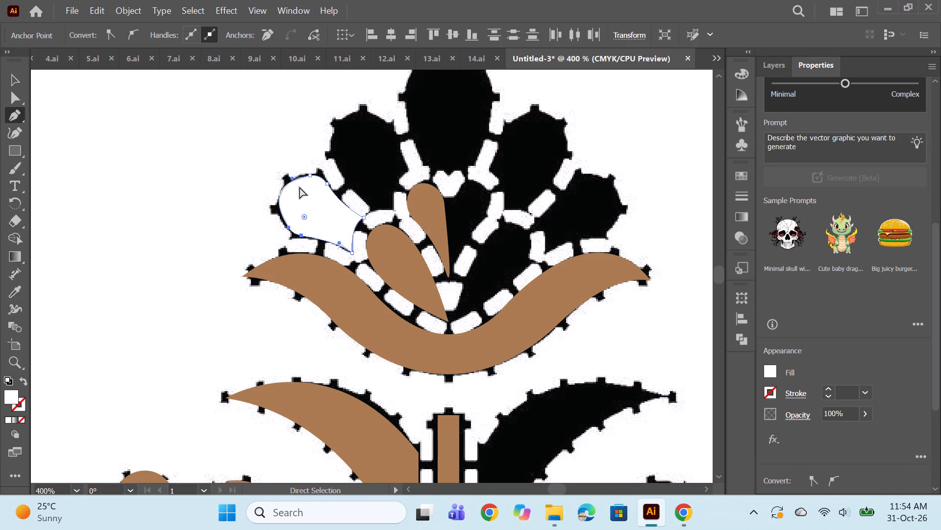
pyautogui.keyDown('ctrl'); pyautogui.click(205, 206); pyautogui.keyUp('ctrl')
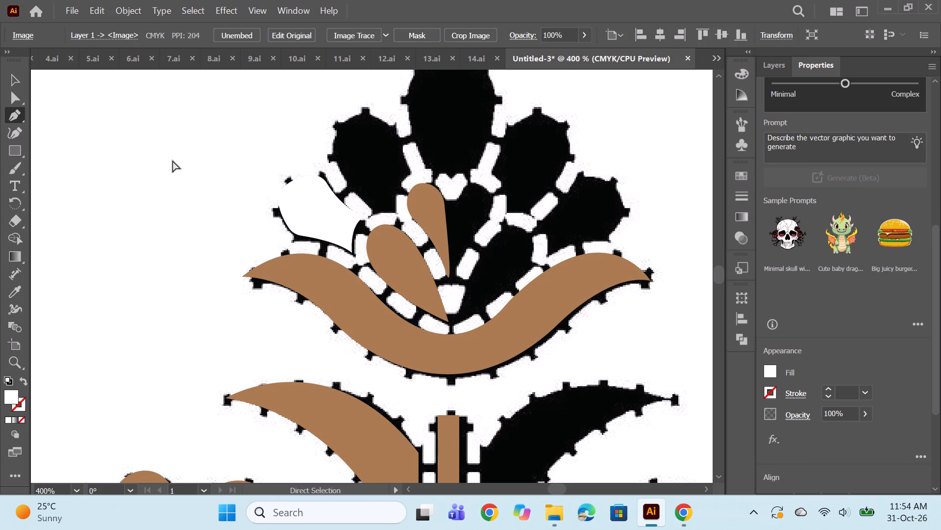
pyautogui.hotkey('ctrl', 'z')
# Fill the rounded lowest left outer petal of the top flower with the light brown swatch.
pyautogui.click(9, 74)
pyautogui.click(322, 216)
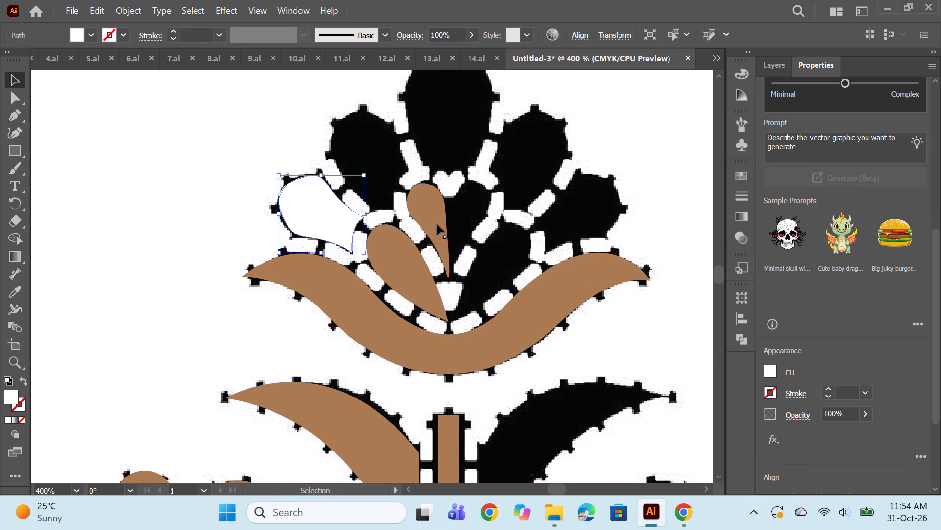
pyautogui.click(771, 371)
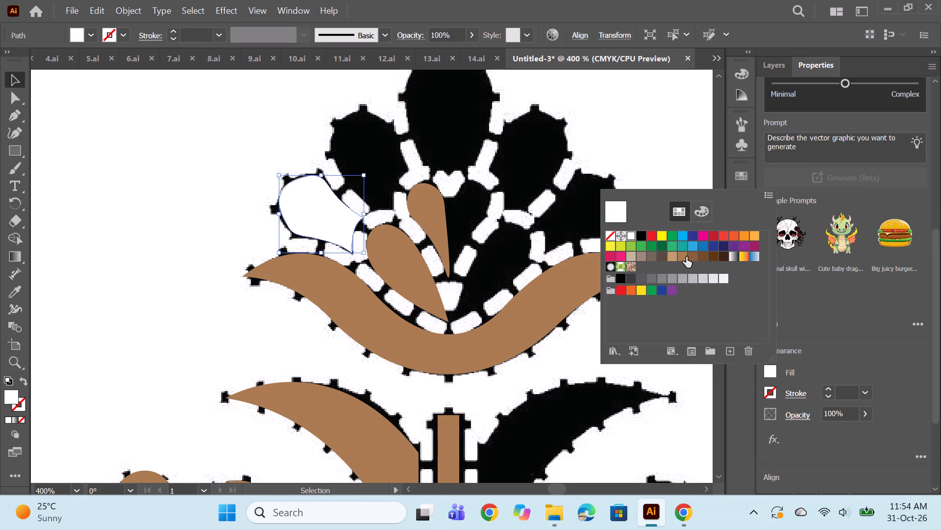
pyautogui.click(686, 257)
pyautogui.keyDown('ctrl'); pyautogui.click(594, 132); pyautogui.keyUp('ctrl')
# Trace the top flower's upper-left outer petal as a closed light brown Pen tool shape and deselect it.
pyautogui.press('space')
pyautogui.moveTo(499, 212); pyautogui.dragTo(478, 237)
pyautogui.click(12, 111)
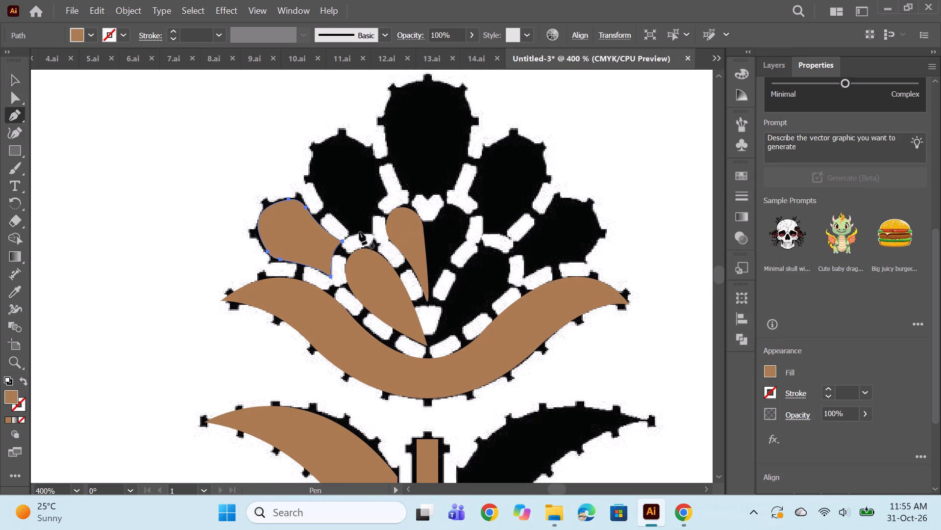
pyautogui.click(372, 234)
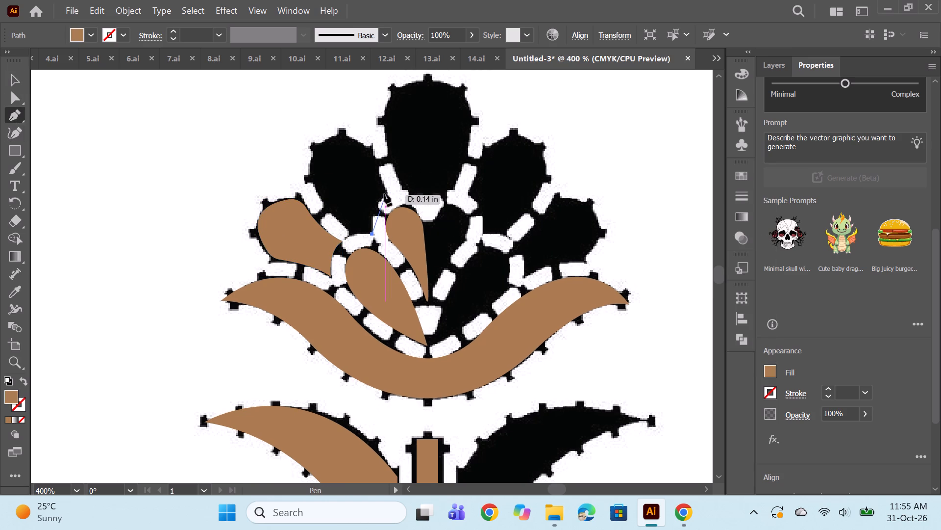
pyautogui.moveTo(388, 193); pyautogui.dragTo(406, 188)
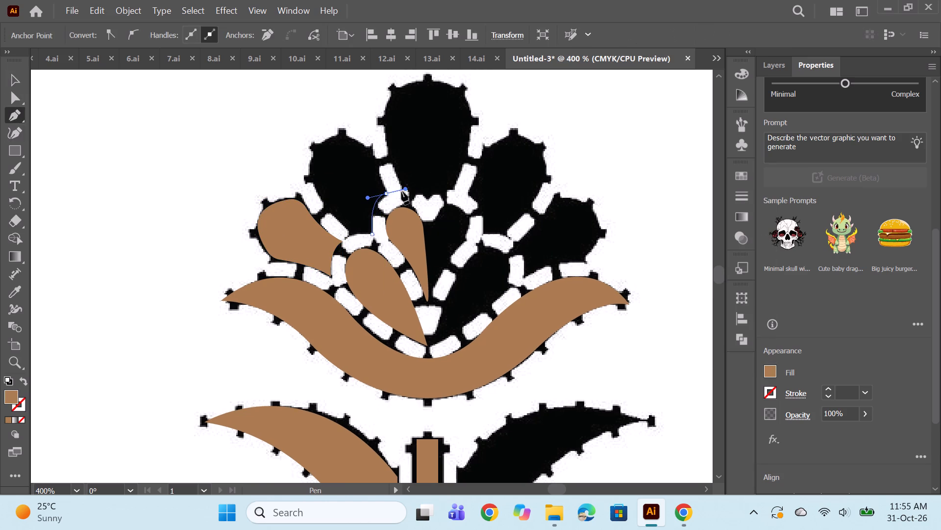
pyautogui.keyDown('alt'); pyautogui.click(386, 195); pyautogui.keyUp('alt')
pyautogui.moveTo(324, 139); pyautogui.dragTo(281, 165)
pyautogui.keyDown('alt'); pyautogui.click(326, 138); pyautogui.keyUp('alt')
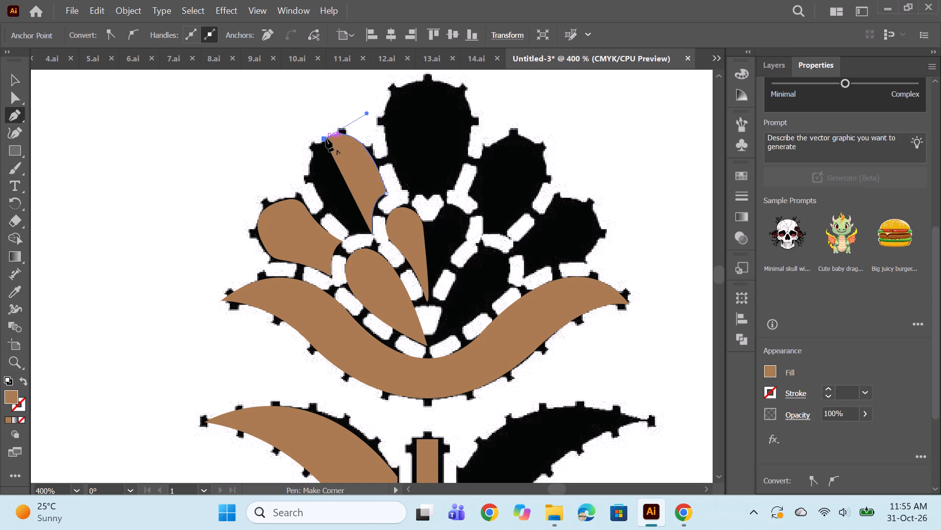
pyautogui.keyDown('alt'); pyautogui.click(322, 139); pyautogui.keyUp('alt')
pyautogui.moveTo(370, 234); pyautogui.dragTo(433, 253)
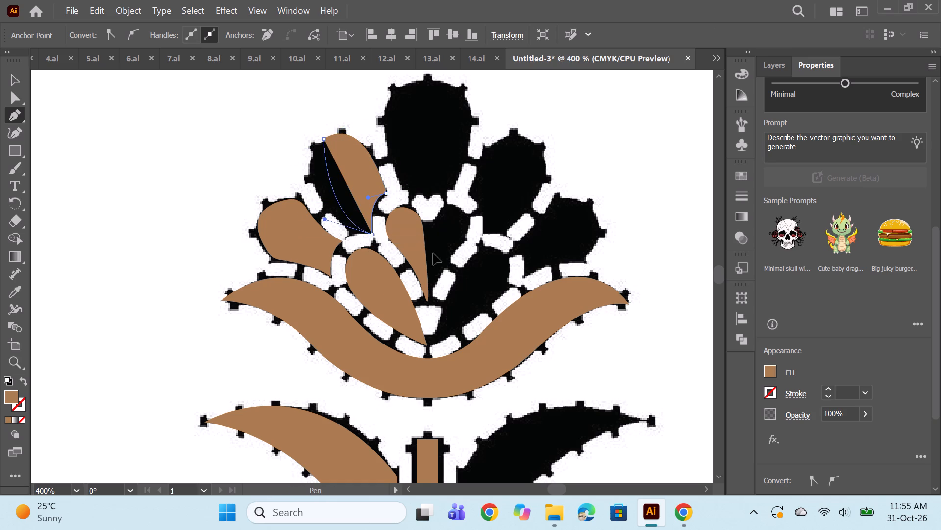
pyautogui.moveTo(433, 253); pyautogui.dragTo(471, 268)
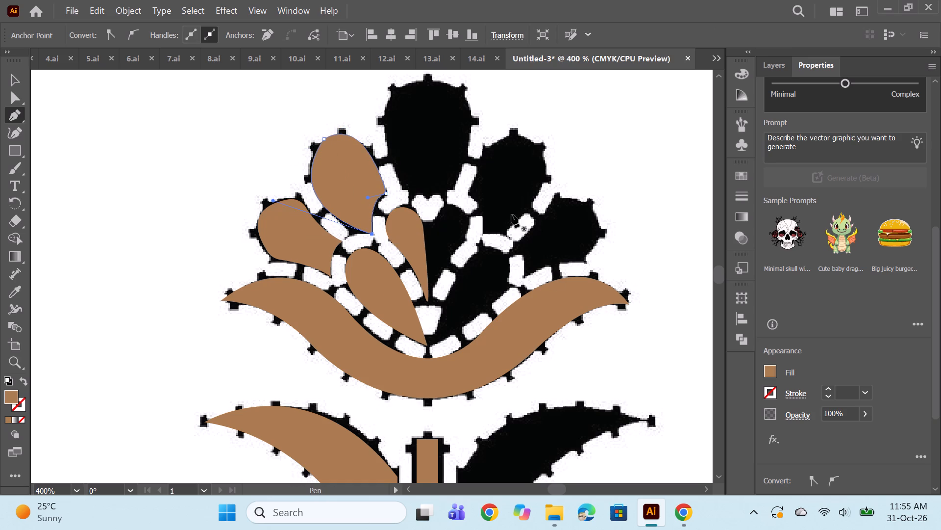
pyautogui.keyDown('ctrl'); pyautogui.click(561, 154); pyautogui.keyUp('ctrl')
# Trace the top flower's central top petal as a closed Pen tool shape, starting from its lower-left corner.
pyautogui.keyDown('alt'); pyautogui.scroll(-2, 439, 211); pyautogui.keyUp('alt')
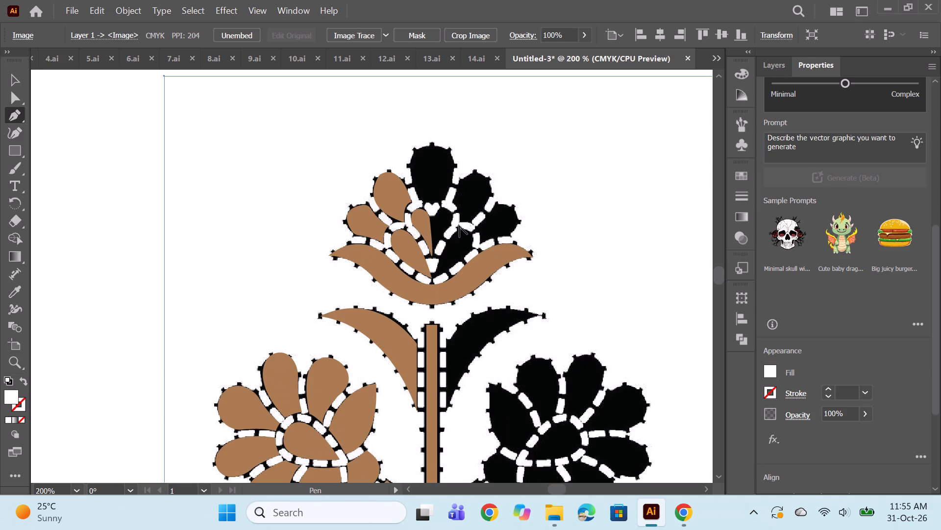
pyautogui.keyDown('alt'); pyautogui.scroll(1, 459, 226); pyautogui.keyUp('alt')
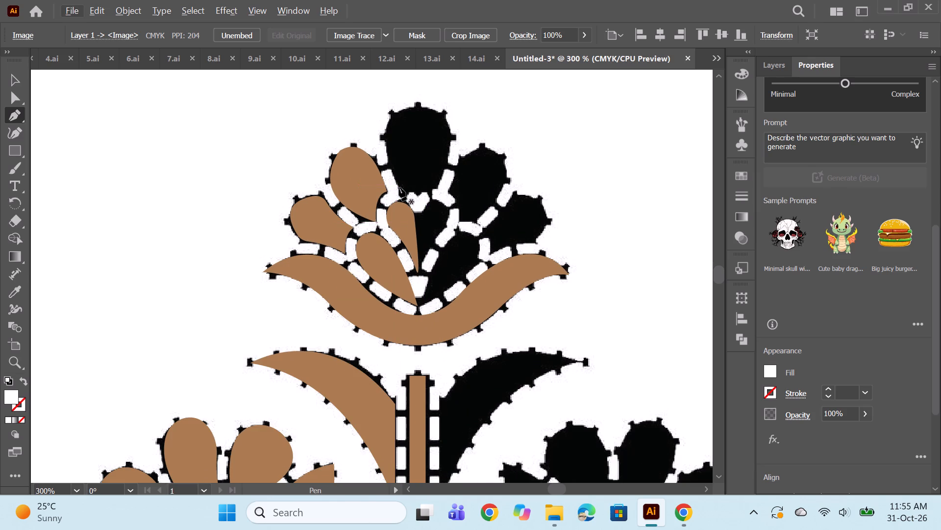
pyautogui.click(398, 187)
pyautogui.moveTo(436, 188); pyautogui.dragTo(447, 195)
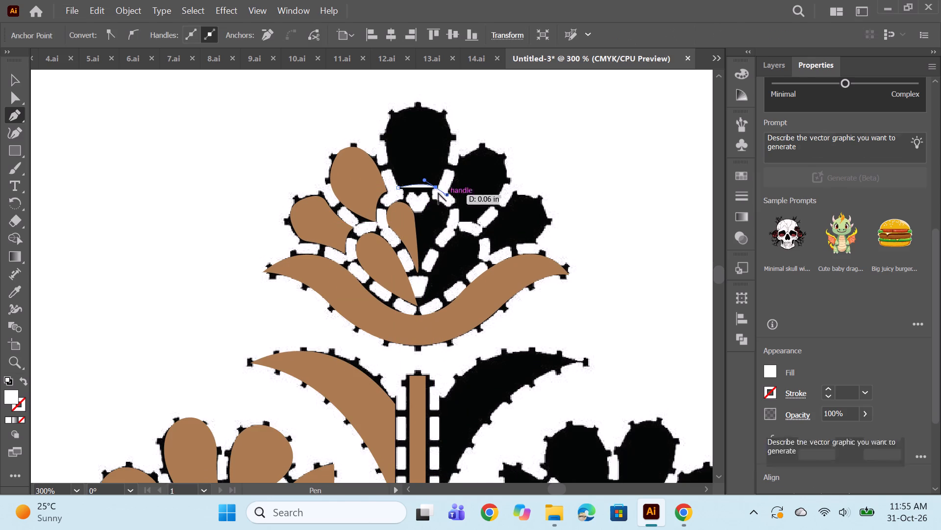
pyautogui.keyDown('alt'); pyautogui.click(437, 189); pyautogui.keyUp('alt')
pyautogui.scroll(3, 443, 179)
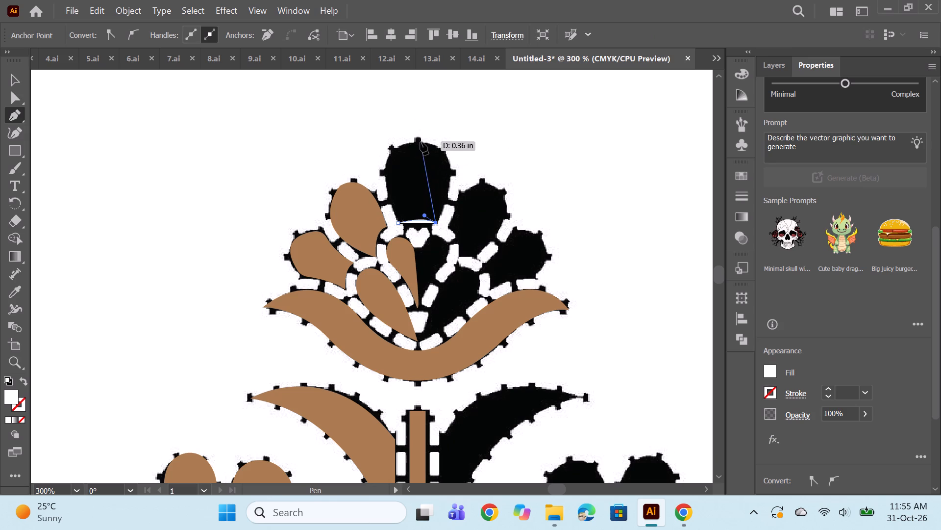
pyautogui.moveTo(420, 142); pyautogui.dragTo(360, 137)
pyautogui.keyDown('alt'); pyautogui.click(418, 141); pyautogui.keyUp('alt')
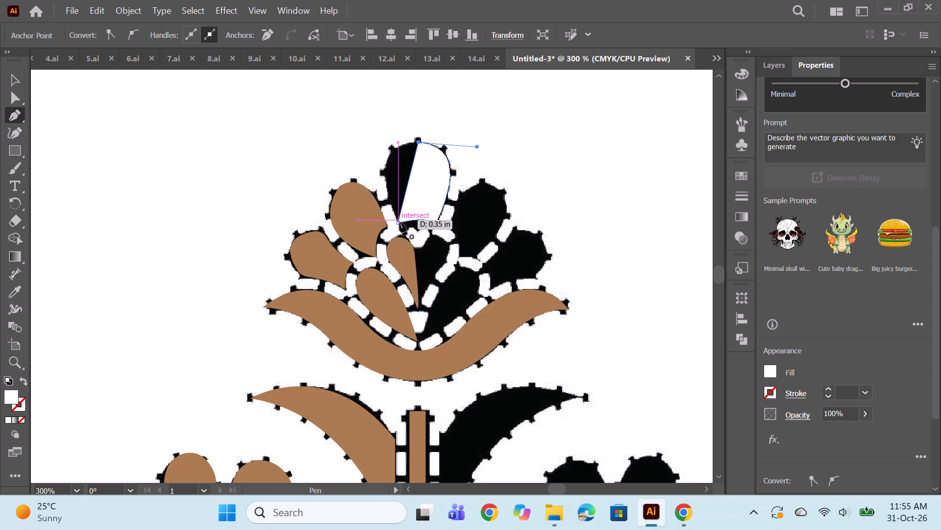
pyautogui.moveTo(399, 222); pyautogui.dragTo(435, 306)
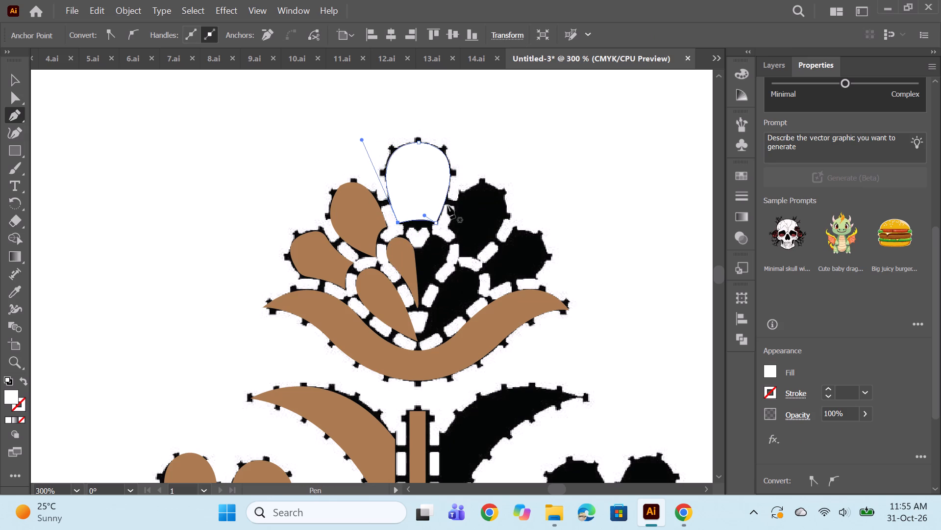
# Fill the traced central top petal with the light brown swatch.
pyautogui.click(768, 370)
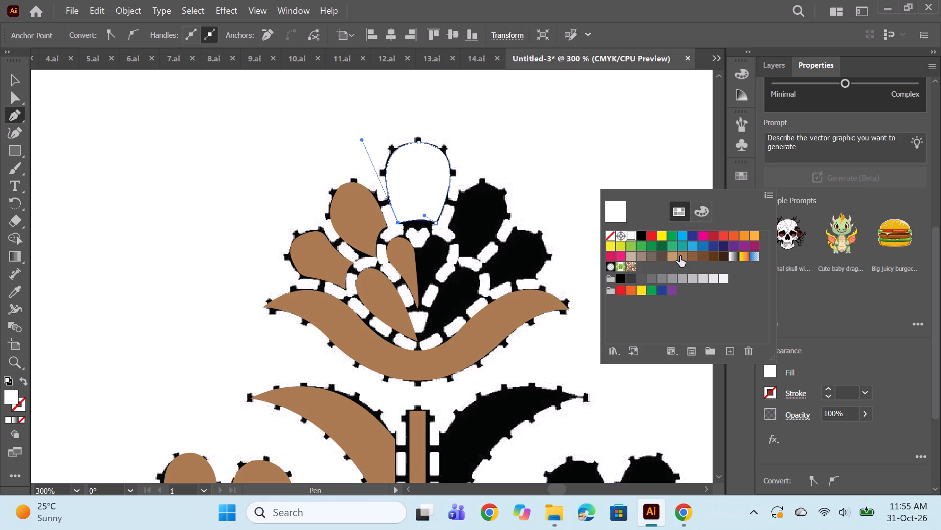
pyautogui.click(680, 256)
# Round the top corner anchor of the central top petal and deselect the shape.
pyautogui.keyDown('ctrl'); pyautogui.click(418, 143); pyautogui.keyUp('ctrl')
pyautogui.keyDown('ctrl'); pyautogui.click(419, 142); pyautogui.keyUp('ctrl')
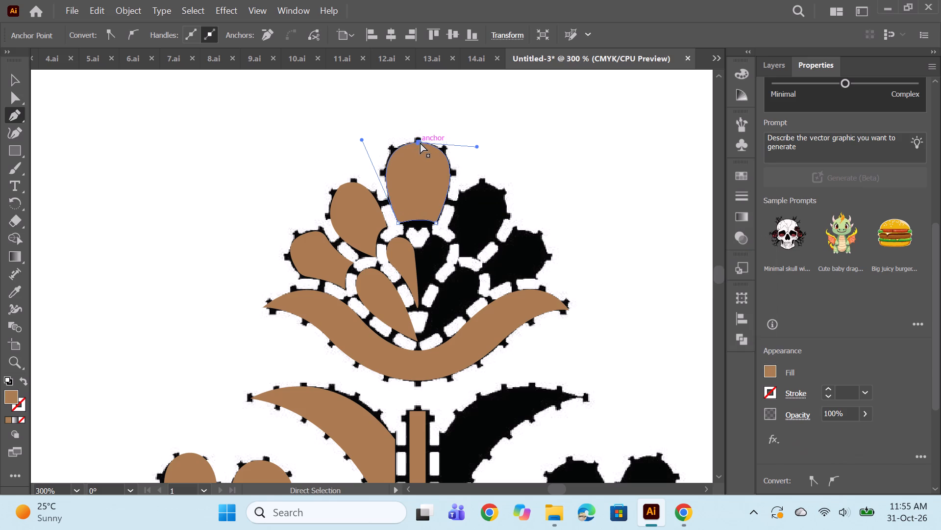
pyautogui.keyDown('ctrl'); pyautogui.moveTo(418, 152); pyautogui.dragTo(415, 223); pyautogui.keyUp('ctrl')
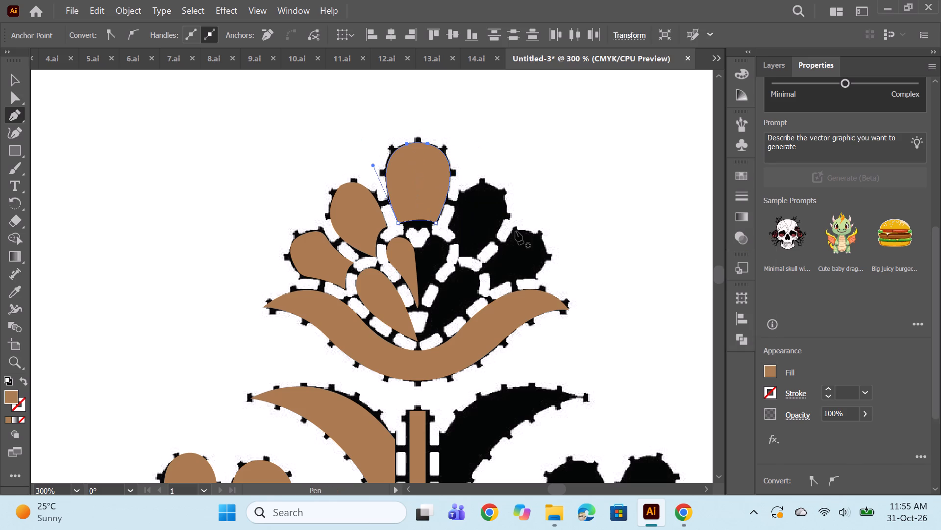
pyautogui.keyDown('ctrl'); pyautogui.click(571, 208); pyautogui.keyUp('ctrl')
# Select all the traced left-side shapes, leaving out the central top petal, the wide curved base under the top flower, and the main stem.
pyautogui.click(16, 81)
pyautogui.keyDown('ctrl'); pyautogui.scroll(-1, 501, 217); pyautogui.keyUp('ctrl')
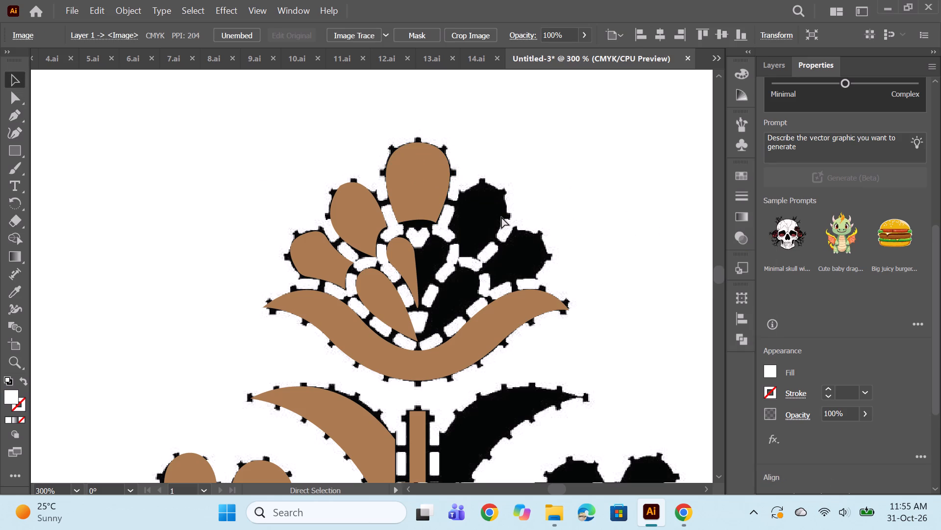
pyautogui.keyDown('alt'); pyautogui.scroll(-2, 504, 217); pyautogui.keyUp('alt')
pyautogui.keyDown('ctrl'); pyautogui.click(599, 243); pyautogui.keyUp('ctrl')
pyautogui.scroll(-3, 565, 223)
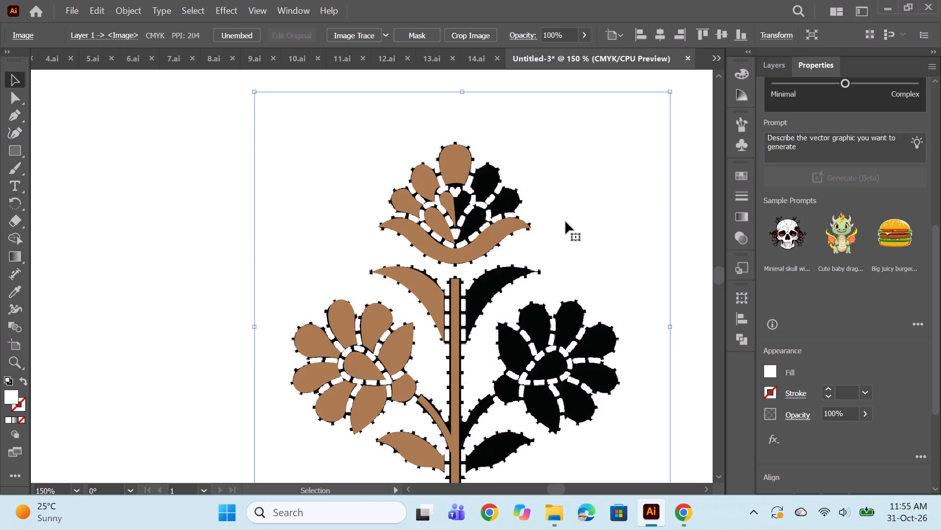
pyautogui.keyDown('alt'); pyautogui.scroll(-2, 566, 222); pyautogui.keyUp('alt')
pyautogui.keyDown('alt'); pyautogui.scroll(2, 568, 211); pyautogui.keyUp('alt')
pyautogui.click(778, 72)
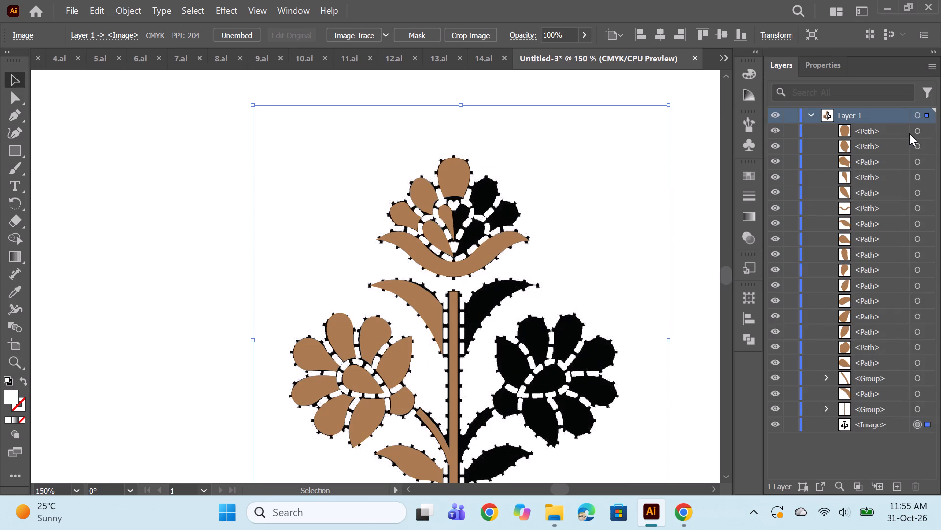
pyautogui.click(918, 148)
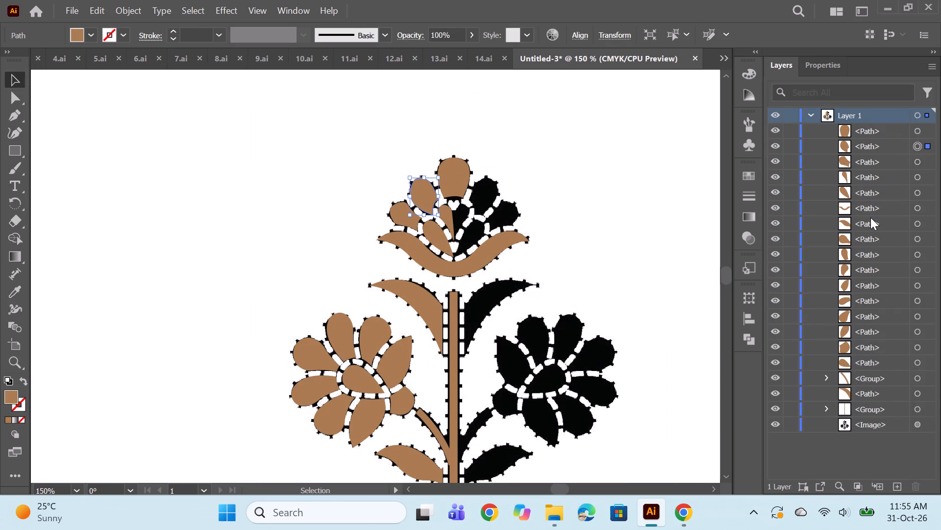
pyautogui.scroll(-2, 867, 224)
pyautogui.keyDown('shift'); pyautogui.click(915, 395); pyautogui.keyUp('shift')
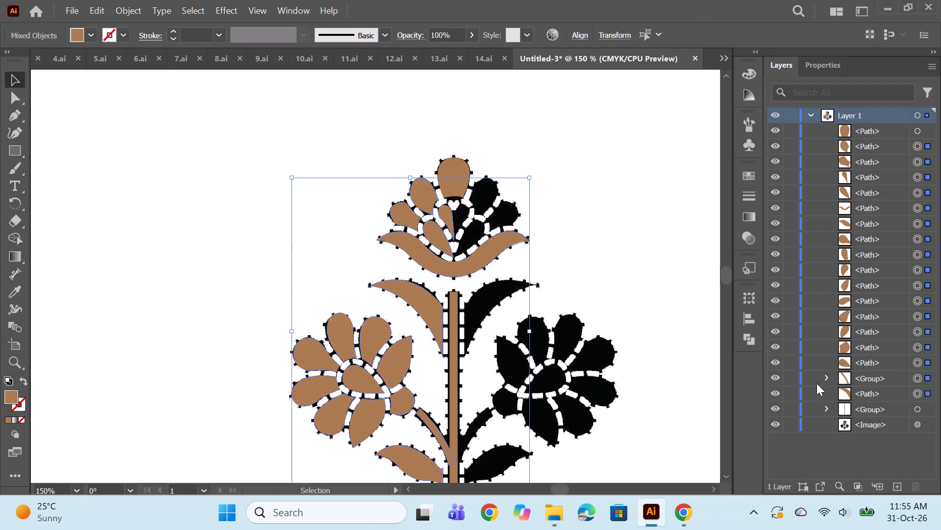
pyautogui.scroll(-4, 598, 325)
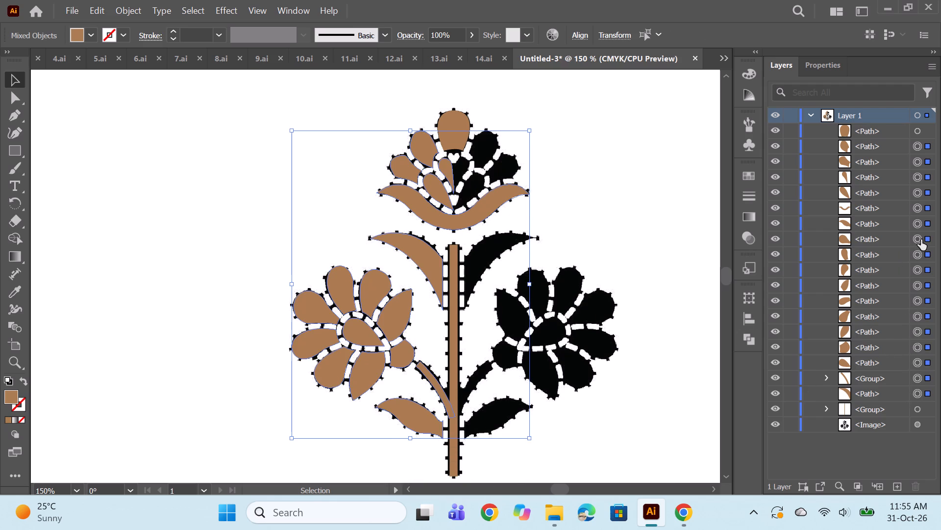
pyautogui.keyDown('ctrl'); pyautogui.click(918, 210); pyautogui.keyUp('ctrl')
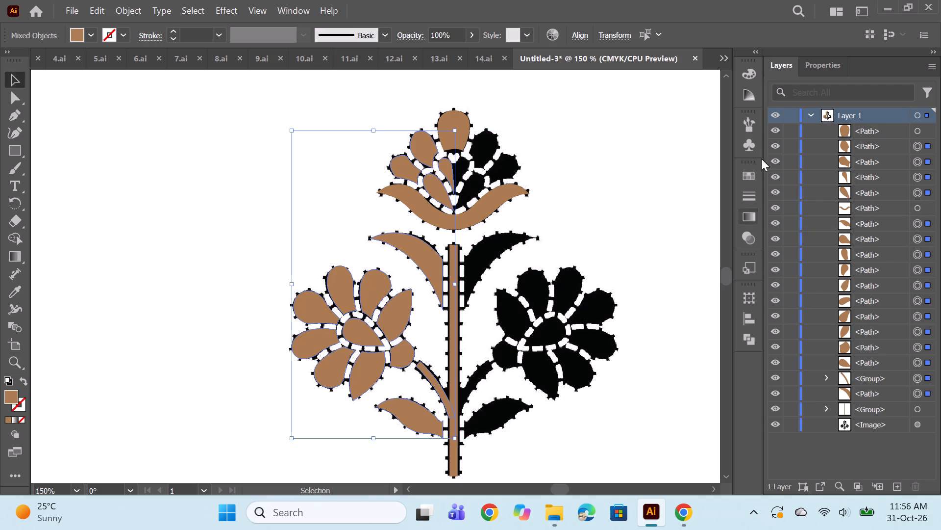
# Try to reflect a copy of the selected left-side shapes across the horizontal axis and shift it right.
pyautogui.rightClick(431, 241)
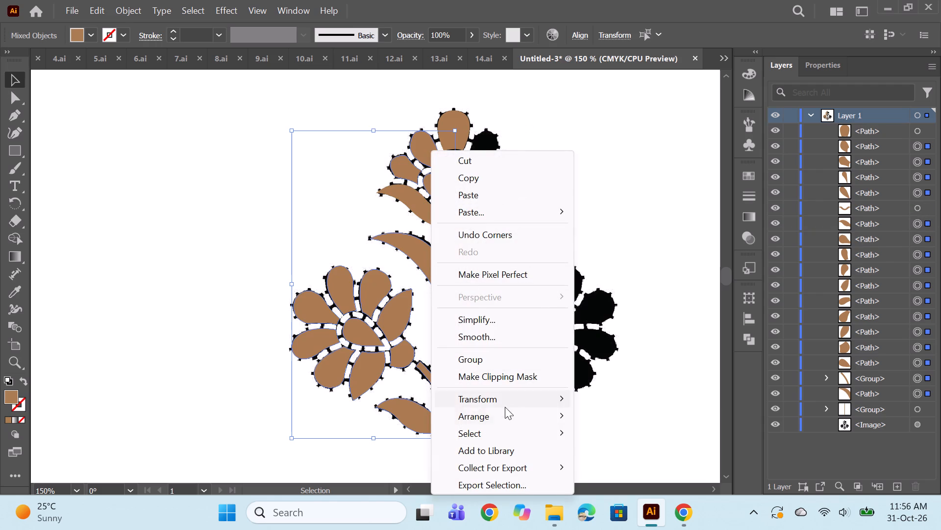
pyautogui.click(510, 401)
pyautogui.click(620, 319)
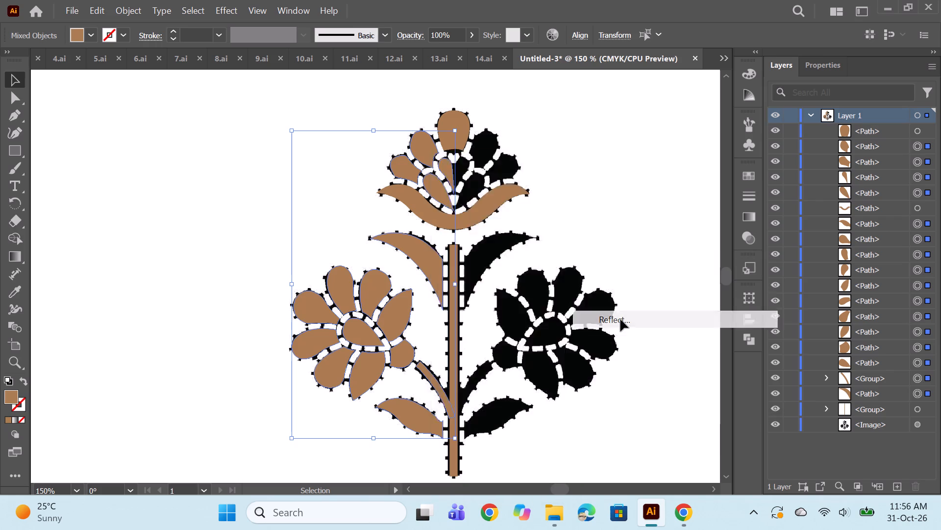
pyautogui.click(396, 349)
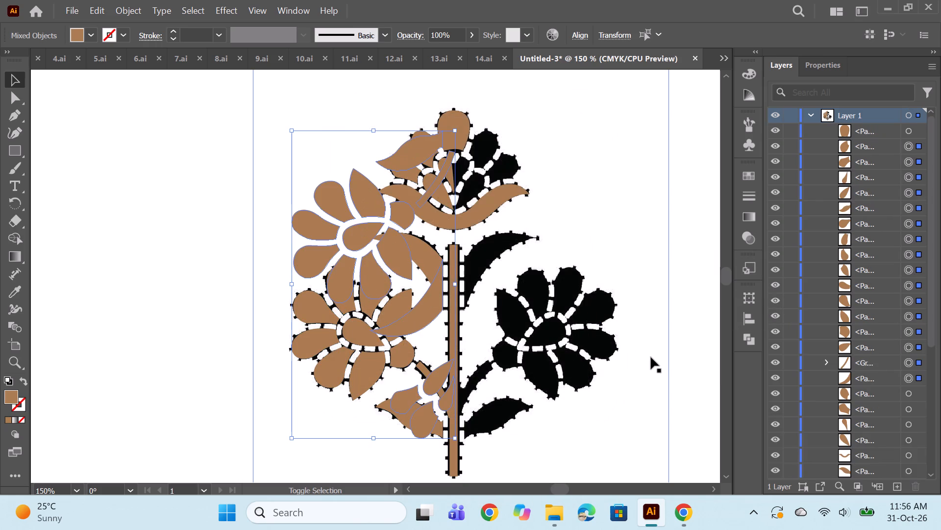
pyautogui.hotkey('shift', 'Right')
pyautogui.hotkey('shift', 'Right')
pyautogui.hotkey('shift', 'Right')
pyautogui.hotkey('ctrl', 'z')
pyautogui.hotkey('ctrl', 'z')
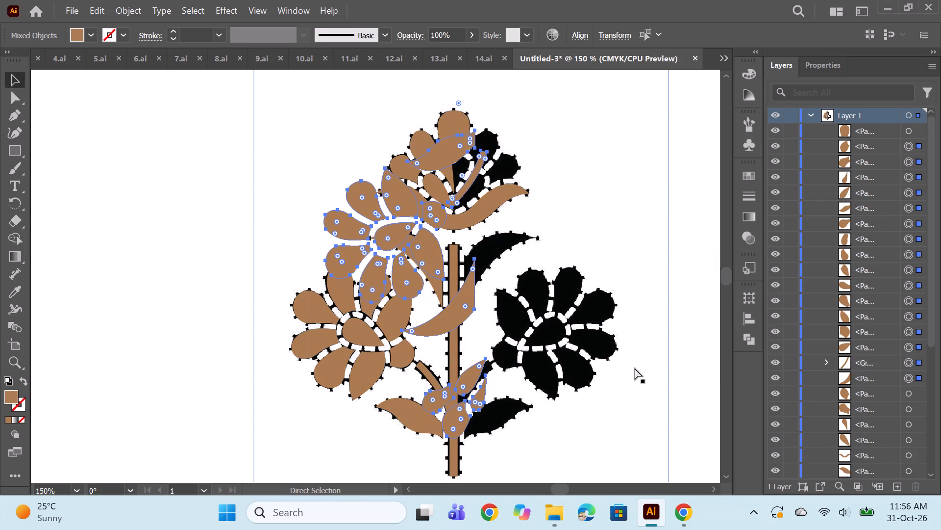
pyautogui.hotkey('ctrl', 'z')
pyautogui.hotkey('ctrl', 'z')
# Reflect a copy of the selected left-side shapes across the vertical axis.
pyautogui.rightClick(470, 255)
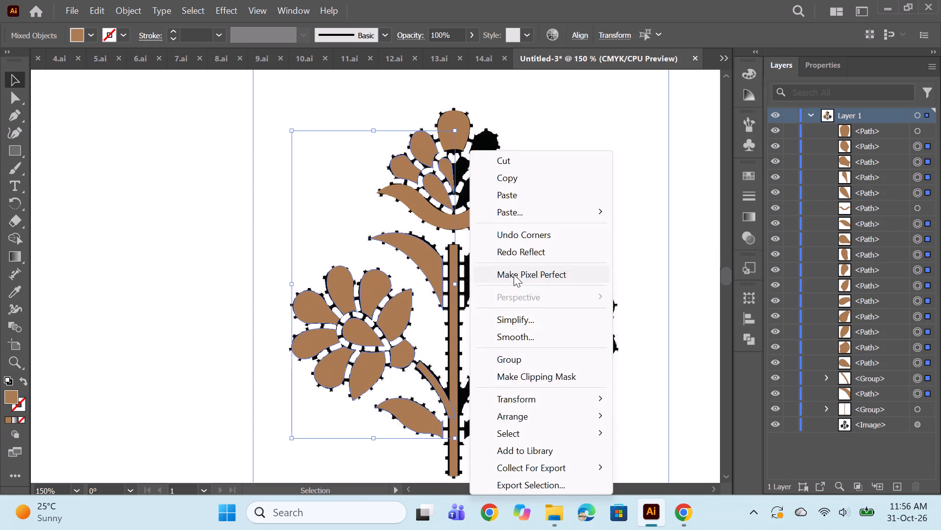
pyautogui.click(530, 399)
pyautogui.click(673, 317)
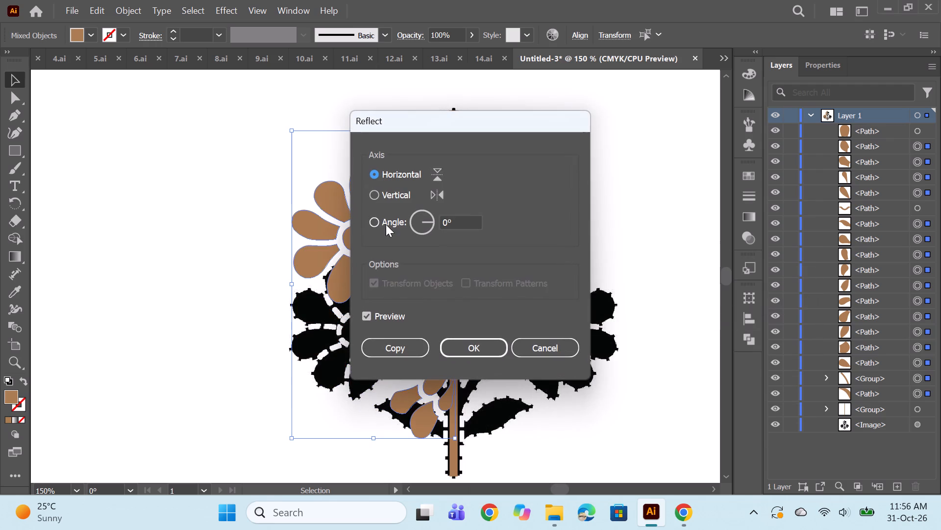
pyautogui.click(375, 193)
pyautogui.click(406, 351)
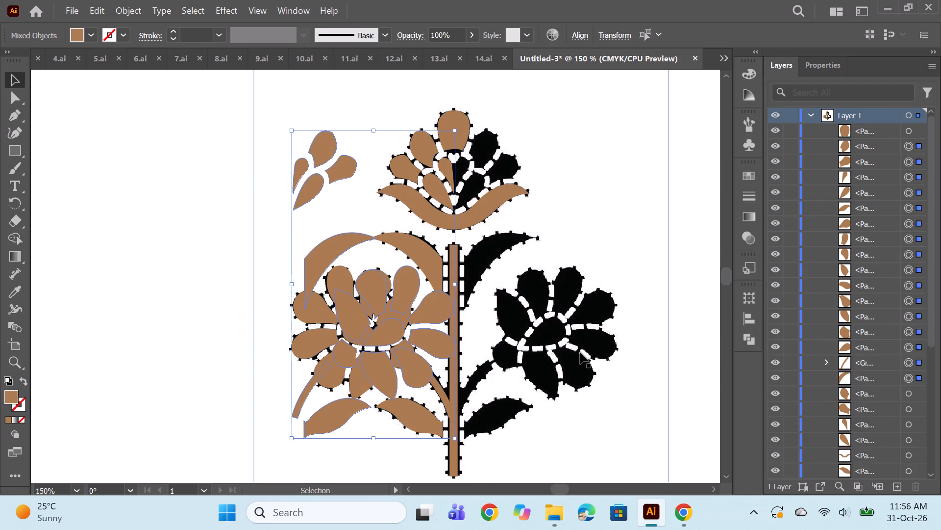
# Move the reflected copy horizontally onto the black right half of the reference motif.
pyautogui.hotkey('shift', 'Right')
pyautogui.hotkey('shift', 'Right')
pyautogui.hotkey('shift', 'Right')
pyautogui.hotkey('shift', 'Right')
pyautogui.hotkey('shift', 'Right')
pyautogui.hotkey('shift', 'Right')
pyautogui.hotkey('shift', 'Right')
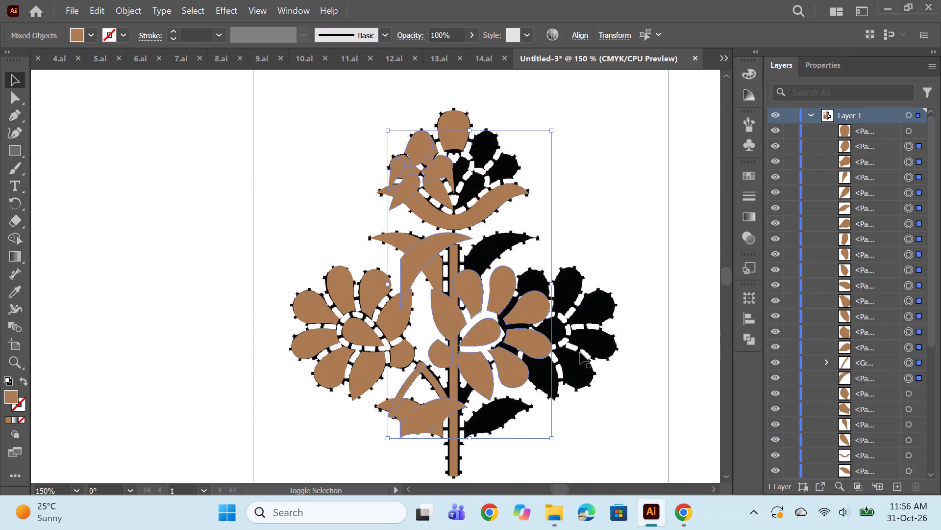
pyautogui.hotkey('shift', 'Right')
pyautogui.hotkey('shift', 'Right')
pyautogui.hotkey('shift', 'Right')
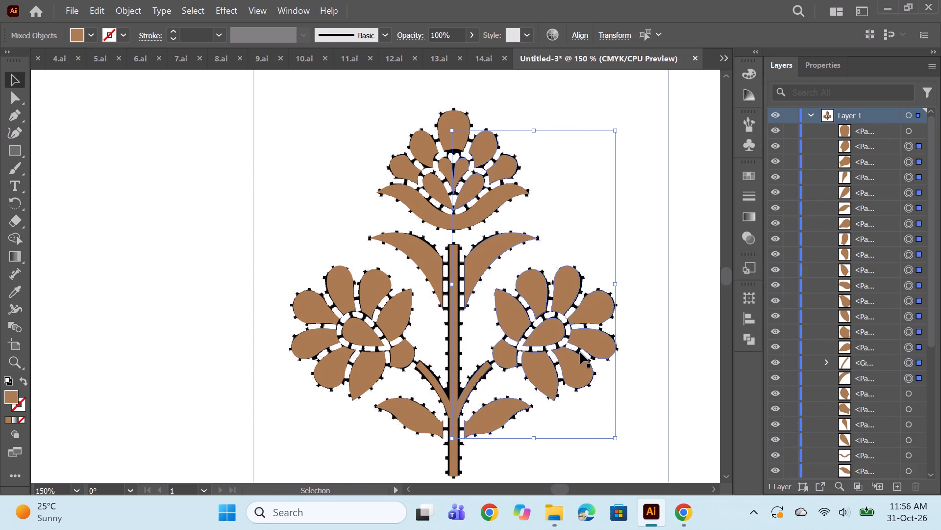
# Widen the two small central teardrop petals in the top flower toward each other so they overlap into a heart.
pyautogui.keyDown('ctrl'); pyautogui.click(677, 233); pyautogui.keyUp('ctrl')
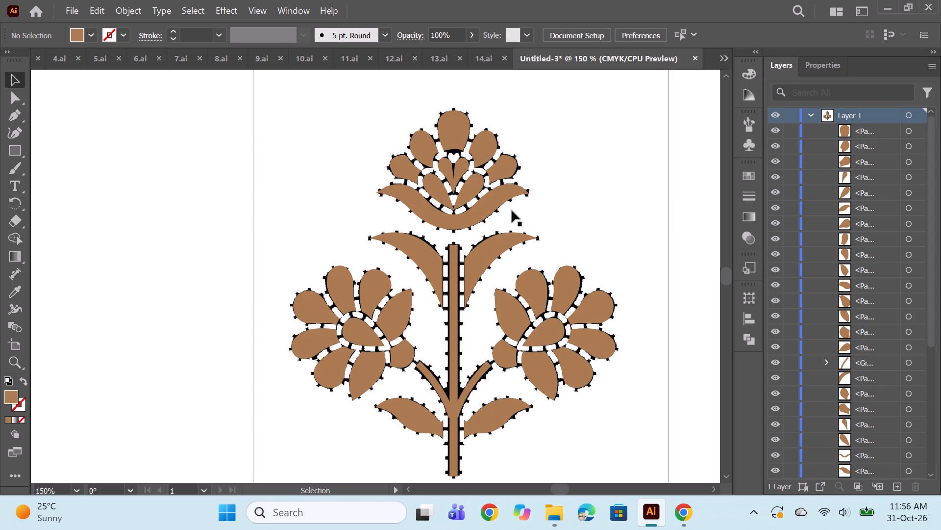
pyautogui.keyDown('alt'); pyautogui.scroll(4, 449, 149); pyautogui.keyUp('alt')
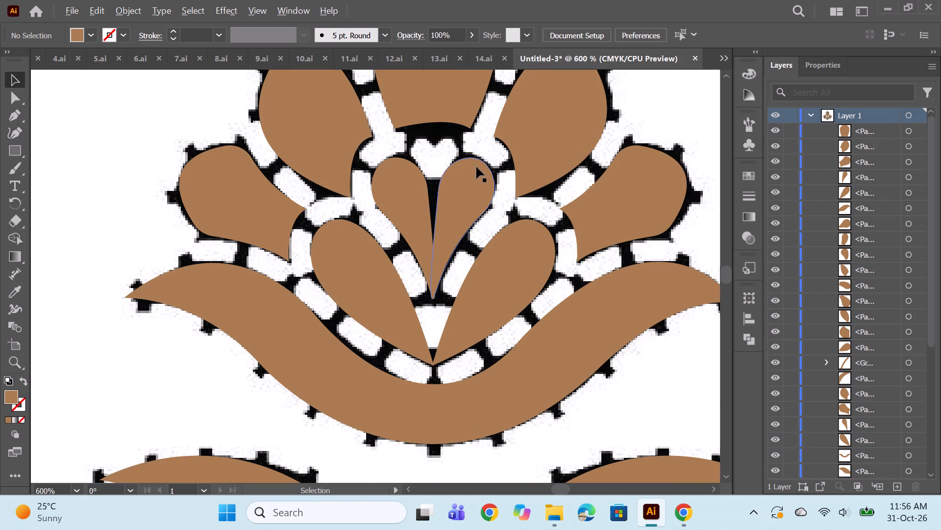
pyautogui.keyDown('alt'); pyautogui.scroll(-3, 530, 188); pyautogui.keyUp('alt')
pyautogui.keyDown('alt'); pyautogui.scroll(1, 510, 167); pyautogui.keyUp('alt')
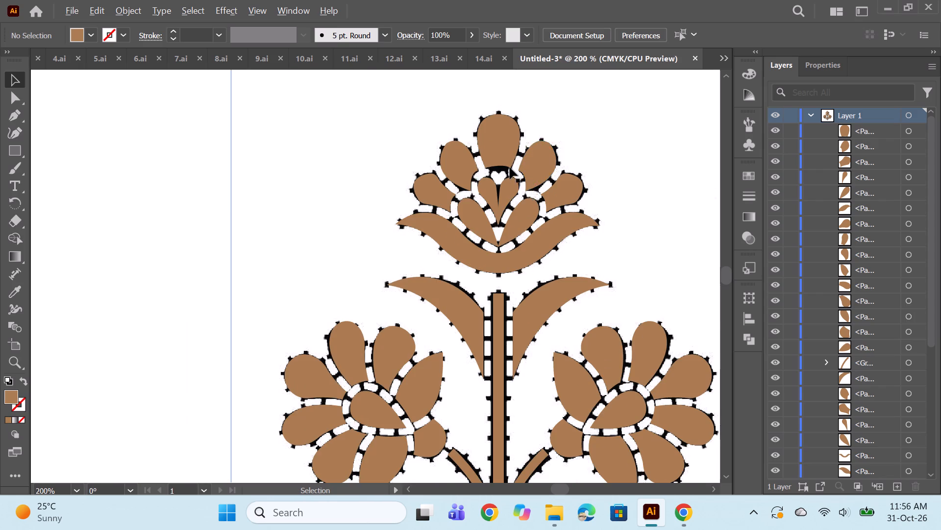
pyautogui.keyDown('alt'); pyautogui.scroll(3, 510, 167); pyautogui.keyUp('alt')
pyautogui.click(489, 270)
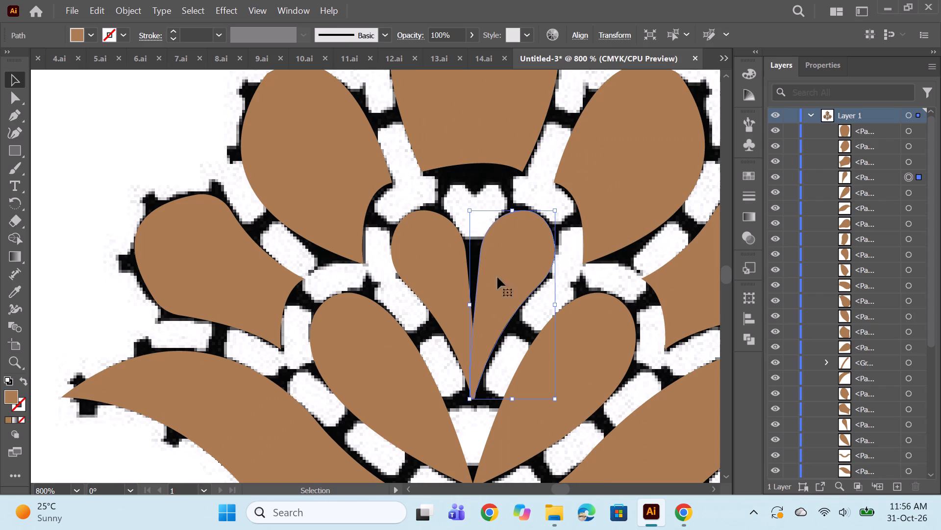
pyautogui.click(473, 305)
pyautogui.moveTo(469, 305); pyautogui.dragTo(463, 304)
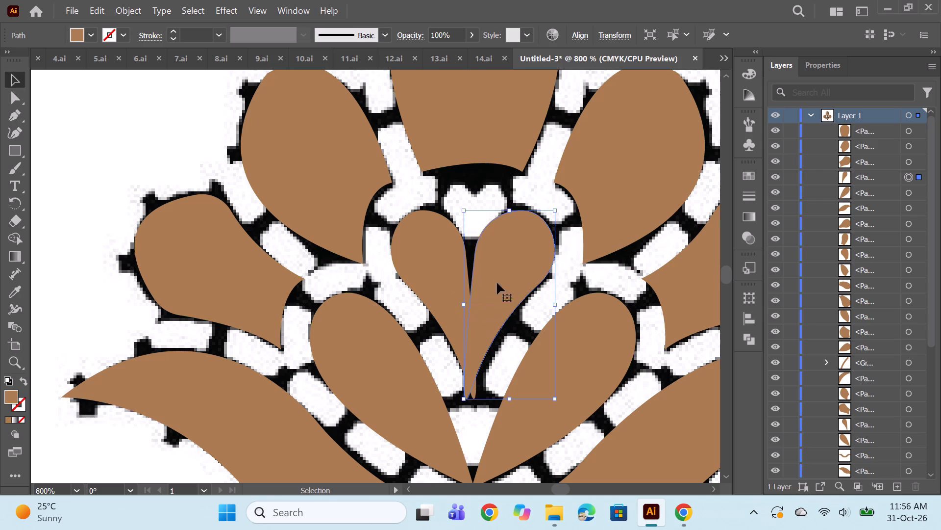
pyautogui.click(446, 268)
pyautogui.moveTo(476, 303); pyautogui.dragTo(484, 306)
pyautogui.keyDown('ctrl'); pyautogui.click(543, 192); pyautogui.keyUp('ctrl')
# Move the bottom tip anchors of both central teardrop petals inward to the heart's centre line, raising the right petal's tip.
pyautogui.scroll(-4, 529, 249)
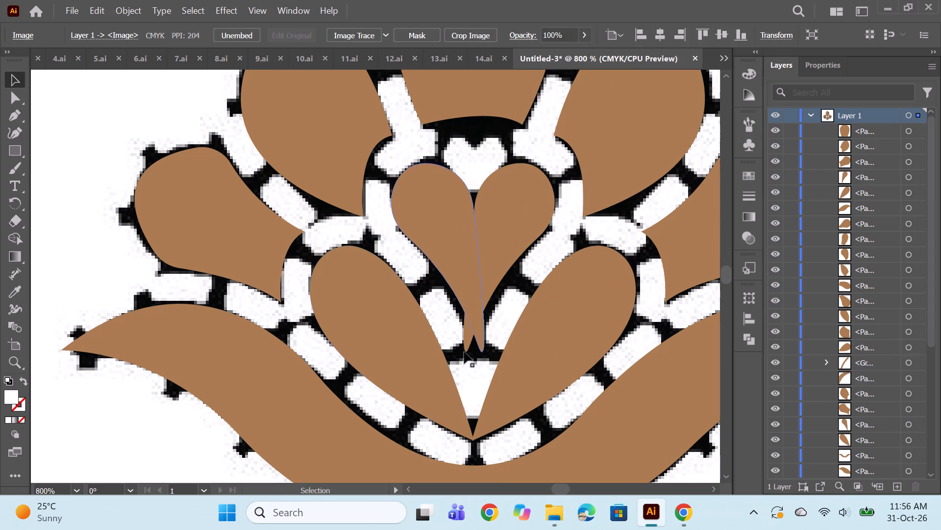
pyautogui.click(11, 124)
pyautogui.keyDown('alt'); pyautogui.scroll(1, 523, 337); pyautogui.keyUp('alt')
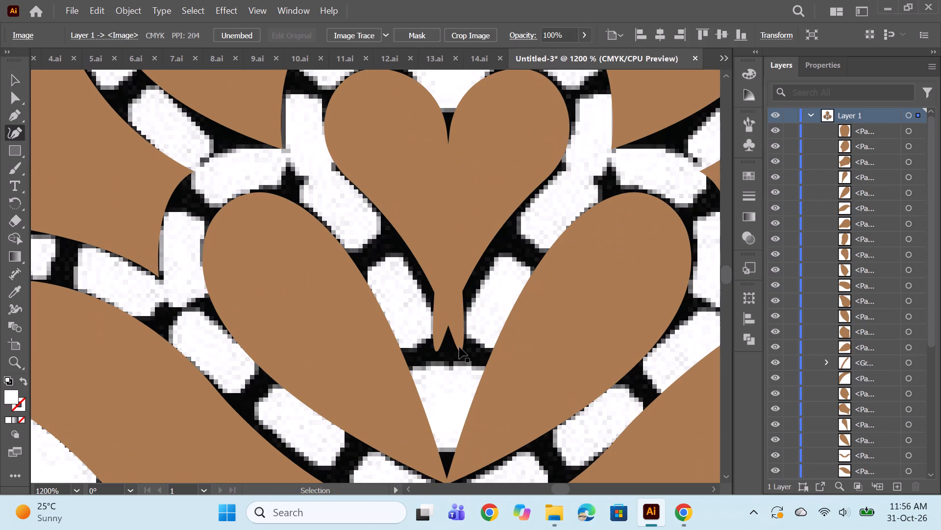
pyautogui.keyDown('ctrl'); pyautogui.click(459, 347); pyautogui.keyUp('ctrl')
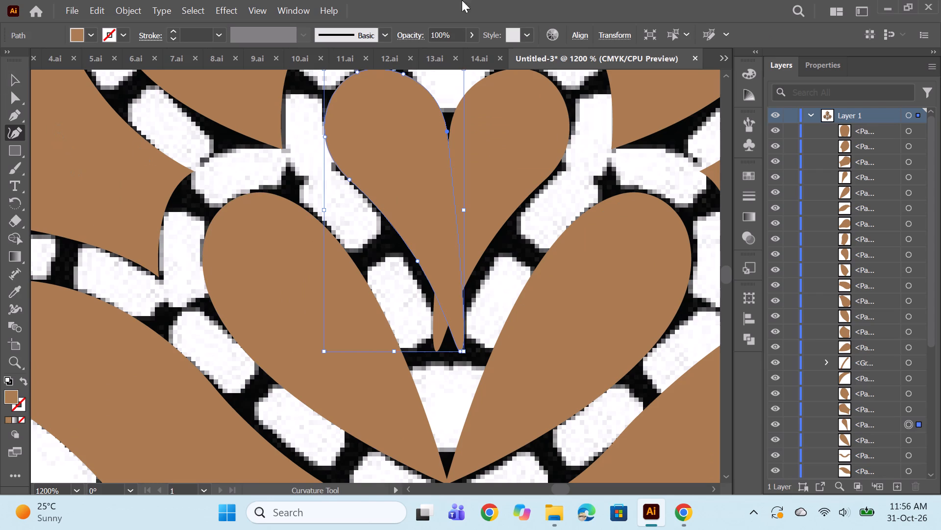
pyautogui.click(6, 119)
pyautogui.keyDown('ctrl'); pyautogui.click(462, 354); pyautogui.keyUp('ctrl')
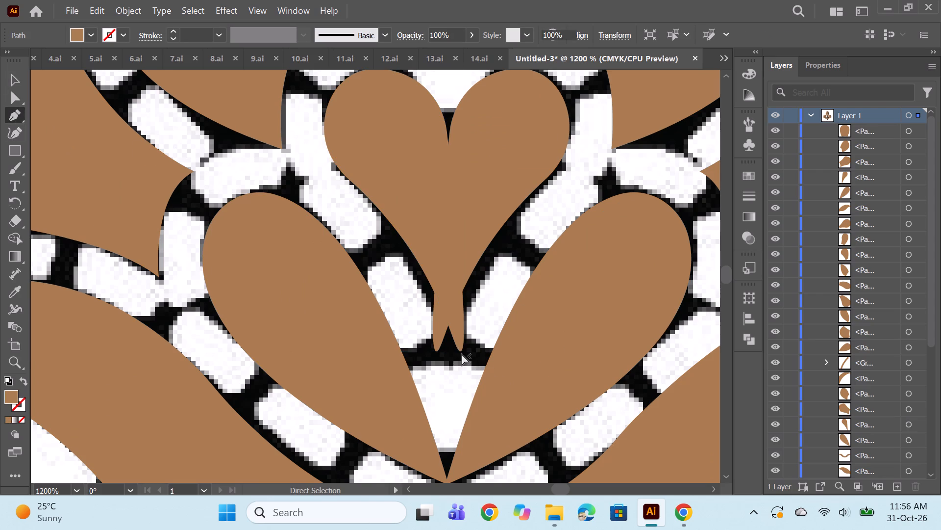
pyautogui.keyDown('ctrl'); pyautogui.click(460, 352); pyautogui.keyUp('ctrl')
pyautogui.keyDown('ctrl'); pyautogui.moveTo(460, 352); pyautogui.dragTo(449, 347); pyautogui.keyUp('ctrl')
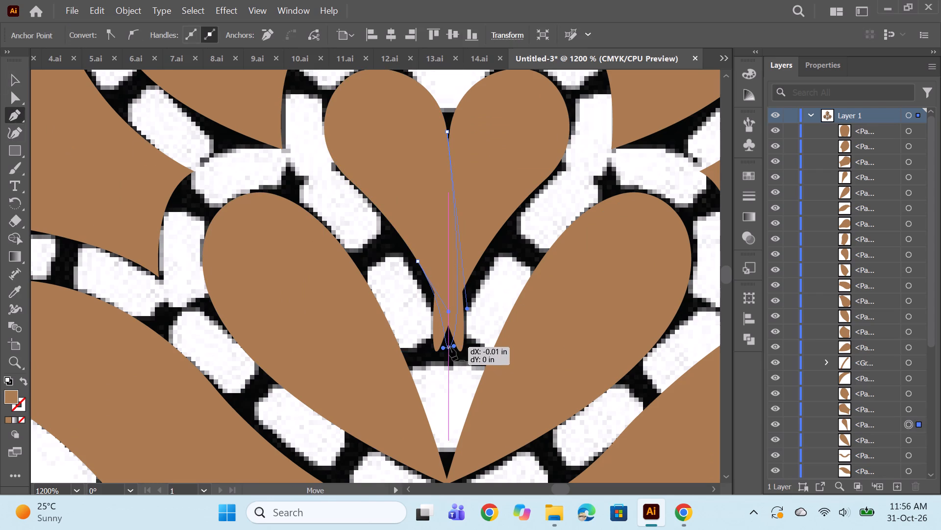
pyautogui.keyDown('ctrl'); pyautogui.click(437, 349); pyautogui.keyUp('ctrl')
pyautogui.keyDown('ctrl'); pyautogui.moveTo(437, 350); pyautogui.dragTo(448, 350); pyautogui.keyUp('ctrl')
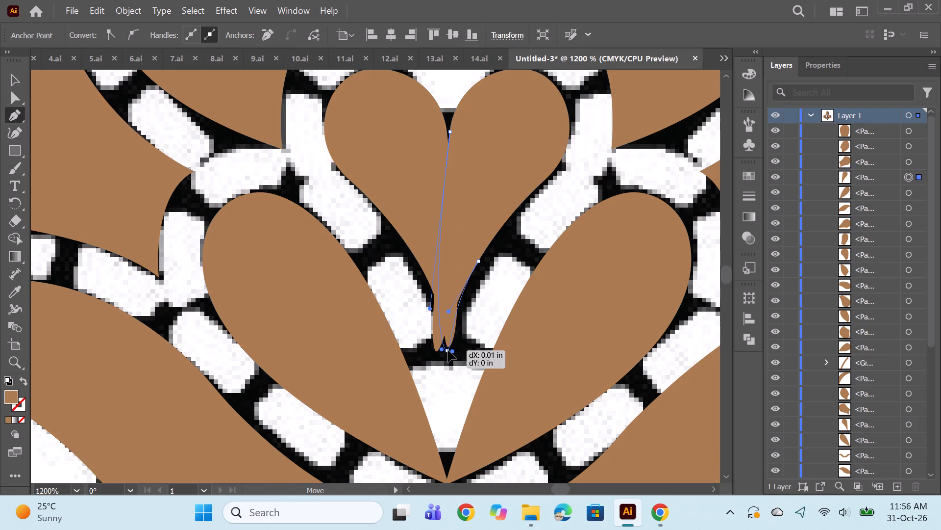
pyautogui.keyDown('ctrl'); pyautogui.moveTo(448, 350); pyautogui.dragTo(450, 291); pyautogui.keyUp('ctrl')
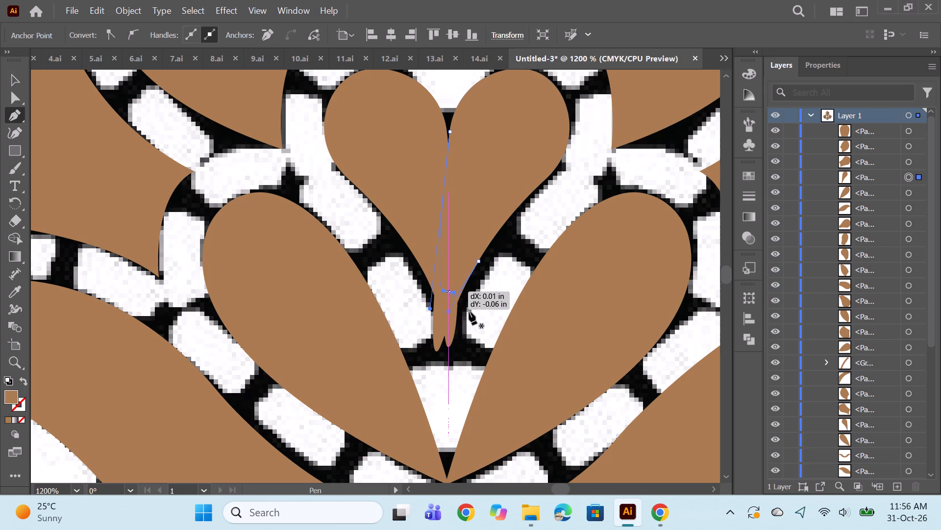
# Nudge the heart's left petal slightly left and lower the right petal's bottom tip so both halves taper into one point.
pyautogui.keyDown('ctrl'); pyautogui.click(451, 338); pyautogui.keyUp('ctrl')
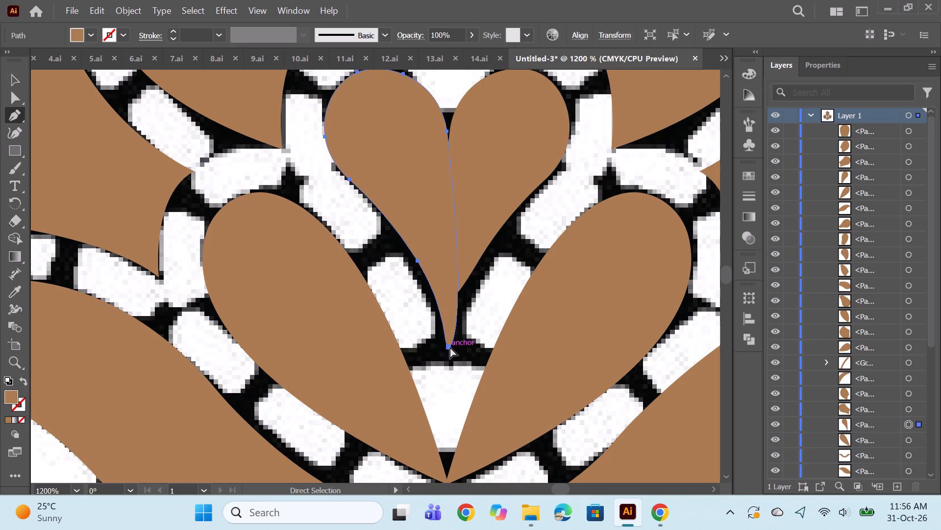
pyautogui.keyDown('ctrl'); pyautogui.click(449, 347); pyautogui.keyUp('ctrl')
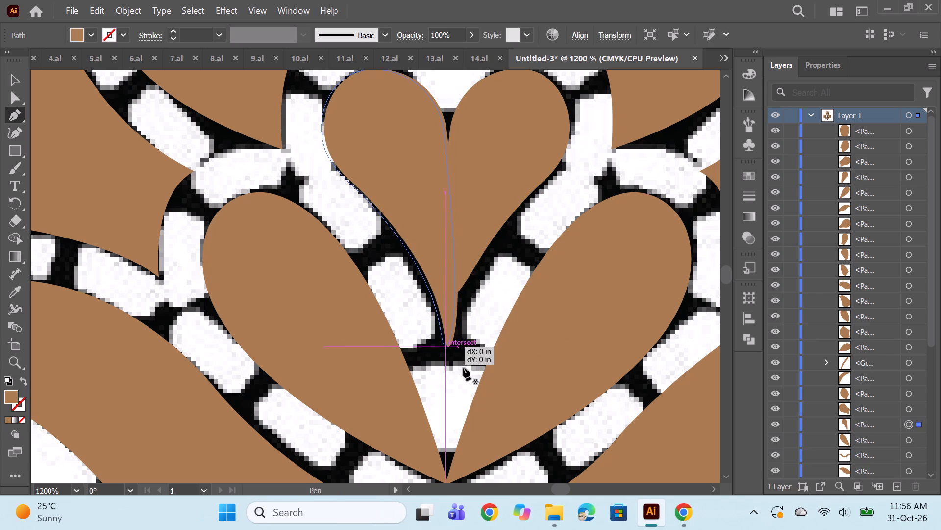
pyautogui.keyDown('ctrl'); pyautogui.click(470, 239); pyautogui.keyUp('ctrl')
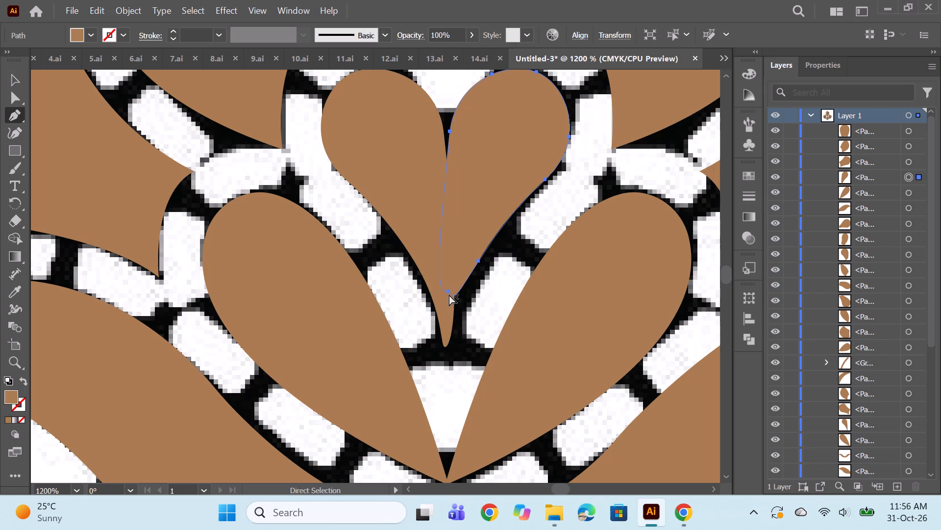
pyautogui.keyDown('ctrl'); pyautogui.moveTo(449, 292); pyautogui.dragTo(448, 312); pyautogui.keyUp('ctrl')
pyautogui.hotkey('ctrl', 'z')
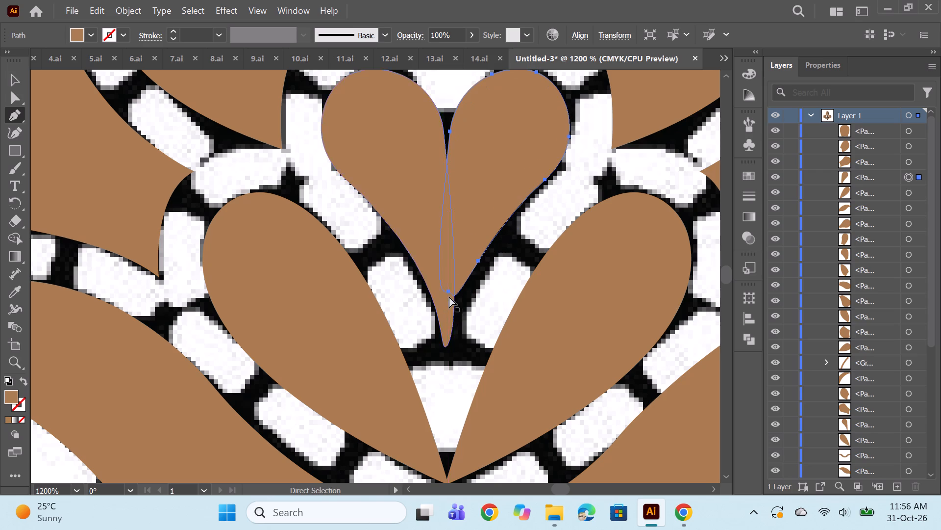
pyautogui.keyDown('ctrl'); pyautogui.click(449, 291); pyautogui.keyUp('ctrl')
pyautogui.keyDown('ctrl'); pyautogui.moveTo(449, 291); pyautogui.dragTo(446, 330); pyautogui.keyUp('ctrl')
pyautogui.keyDown('ctrl'); pyautogui.click(500, 283); pyautogui.keyUp('ctrl')
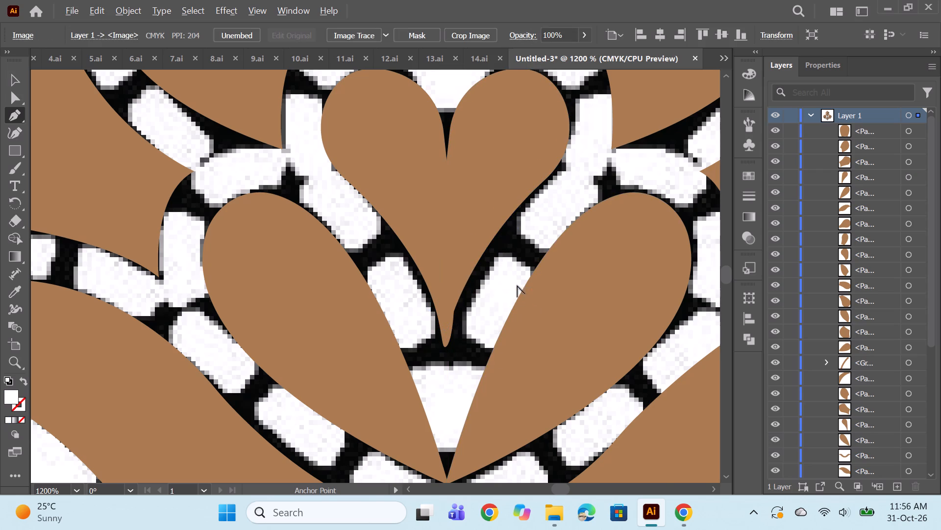
pyautogui.keyDown('alt'); pyautogui.scroll(-3, 515, 276); pyautogui.keyUp('alt')
pyautogui.keyDown('alt'); pyautogui.scroll(3, 516, 280); pyautogui.keyUp('alt')
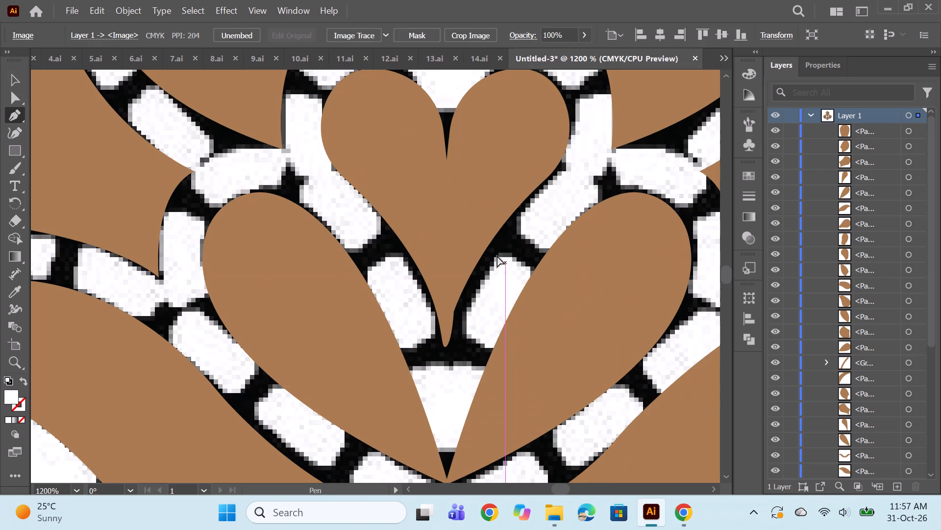
pyautogui.keyDown('ctrl'); pyautogui.click(480, 240); pyautogui.keyUp('ctrl')
pyautogui.keyDown('ctrl'); pyautogui.moveTo(444, 330); pyautogui.dragTo(447, 335); pyautogui.keyUp('ctrl')
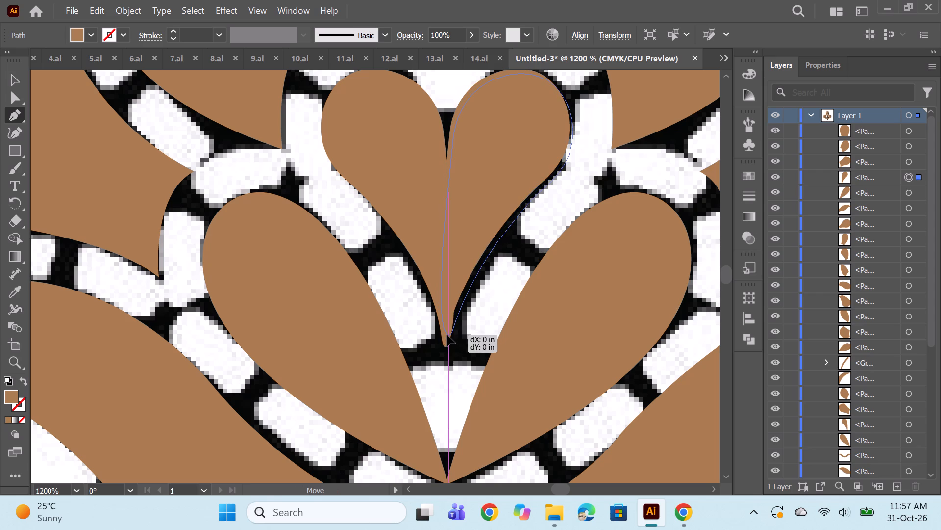
pyautogui.keyDown('ctrl'); pyautogui.moveTo(447, 335); pyautogui.dragTo(446, 336); pyautogui.keyUp('ctrl')
pyautogui.keyDown('ctrl'); pyautogui.click(491, 309); pyautogui.keyUp('ctrl')
# Check the whole traced floral motif against the black reference.
pyautogui.keyDown('alt'); pyautogui.scroll(-1, 505, 276); pyautogui.keyUp('alt')
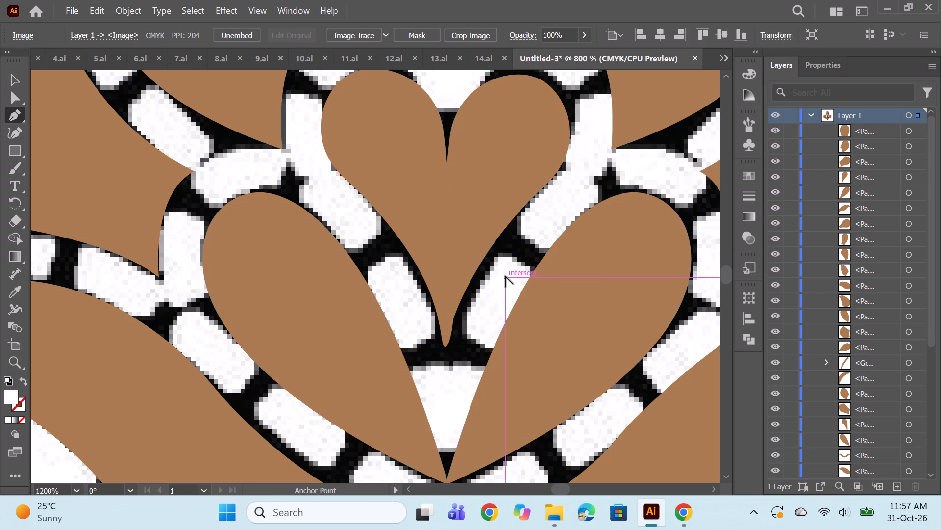
pyautogui.keyDown('alt'); pyautogui.scroll(-4, 505, 276); pyautogui.keyUp('alt')
pyautogui.keyDown('ctrl'); pyautogui.scroll(-1, 644, 217); pyautogui.keyUp('ctrl')
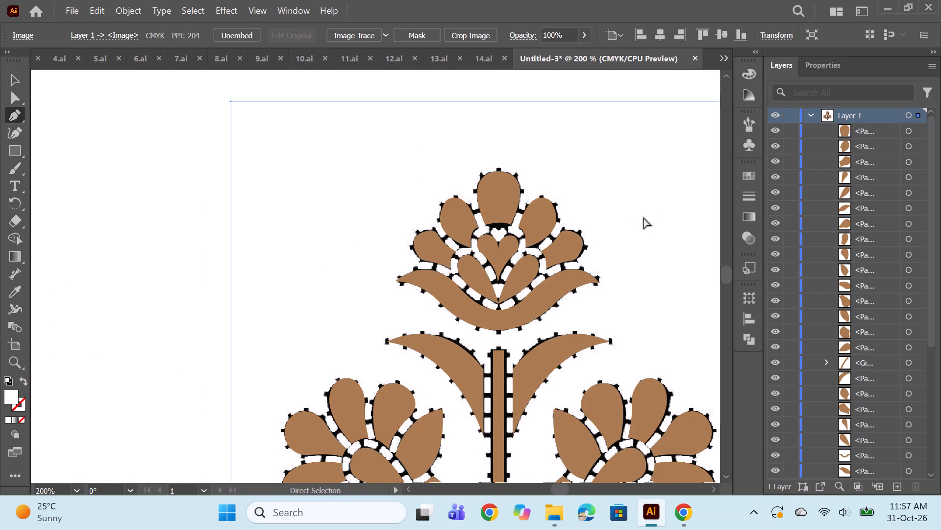
pyautogui.keyDown('ctrl'); pyautogui.scroll(-1, 644, 217); pyautogui.keyUp('ctrl')
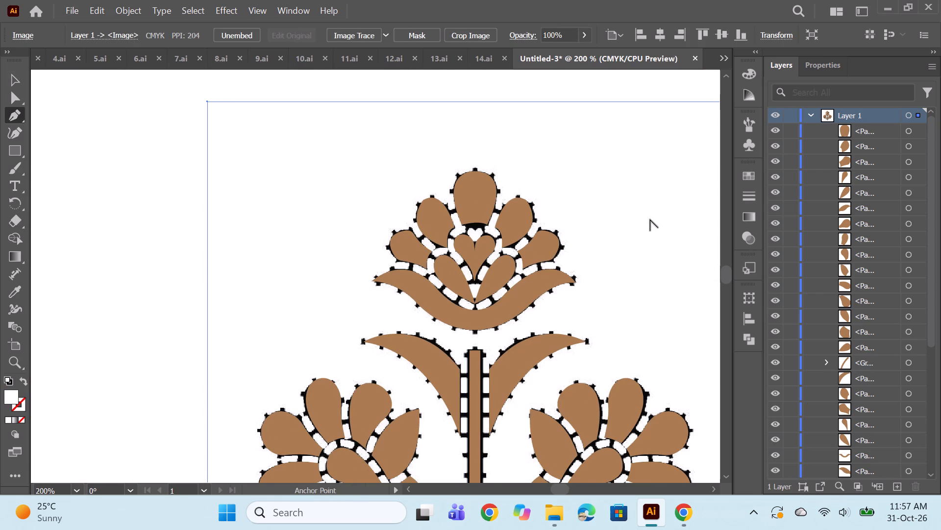
pyautogui.keyDown('alt'); pyautogui.scroll(-1, 650, 219); pyautogui.keyUp('alt')
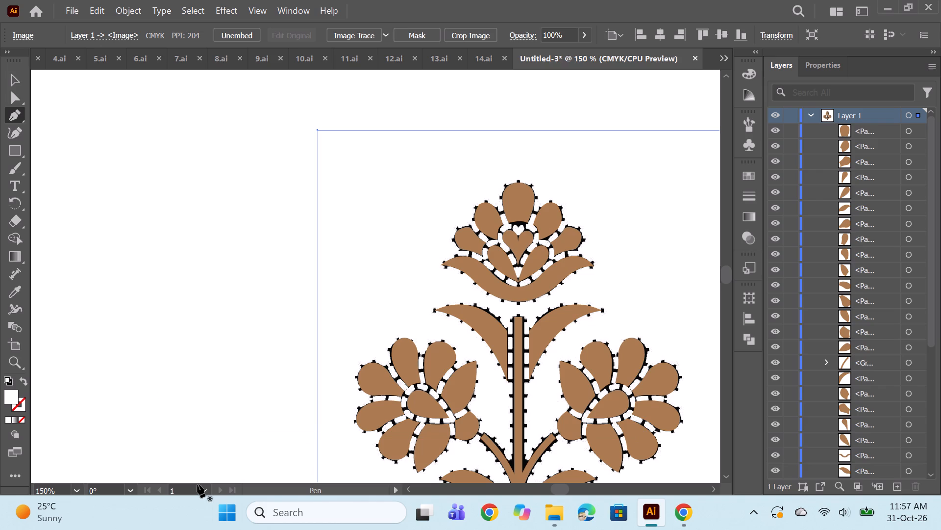
pyautogui.keyDown('alt'); pyautogui.scroll(-2, 371, 417); pyautogui.keyUp('alt')
pyautogui.scroll(-4, 546, 359)
pyautogui.keyDown('ctrl'); pyautogui.click(577, 338); pyautogui.keyUp('ctrl')
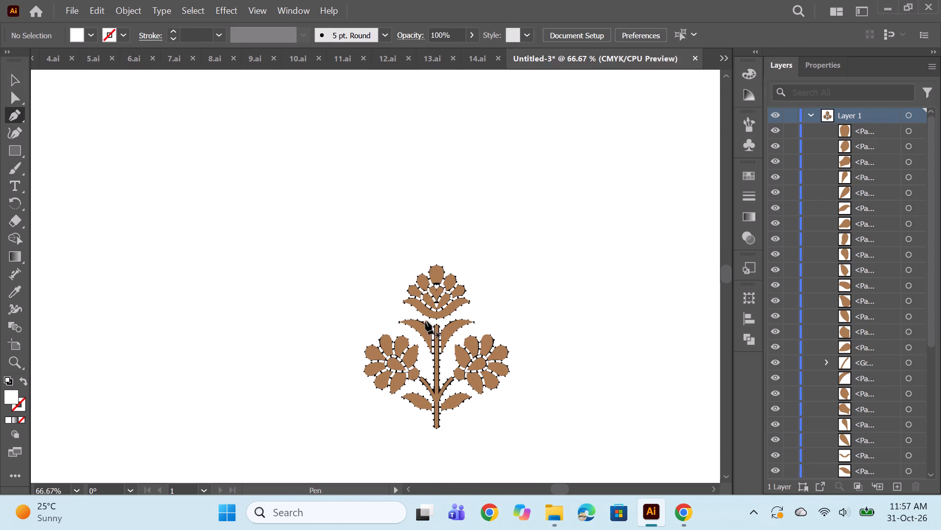
pyautogui.scroll(-4, 425, 321)
pyautogui.keyDown('alt'); pyautogui.scroll(2, 475, 317); pyautogui.keyUp('alt')
pyautogui.scroll(-3, 556, 302)
pyautogui.keyDown('alt'); pyautogui.scroll(-2, 572, 237); pyautogui.keyUp('alt')
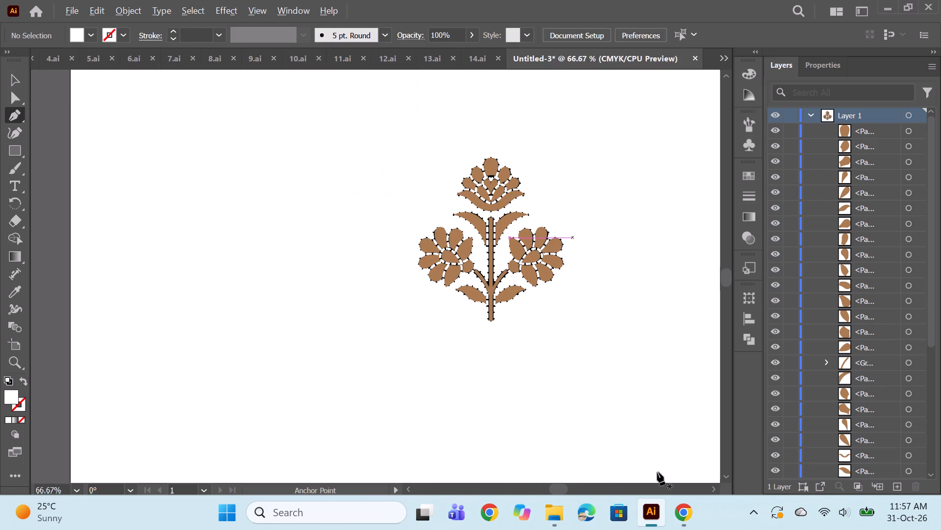
# Switch to Chrome and look through the related fabrics in the image preview of the "floral block printed fabrics" search.
pyautogui.click(672, 516)
pyautogui.click(99, 15)
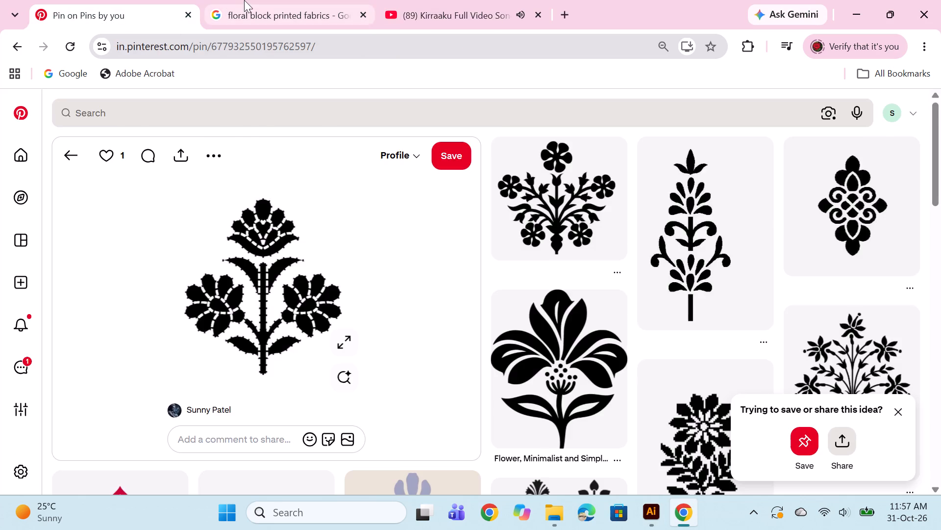
pyautogui.click(244, 0)
pyautogui.scroll(-2, 482, 306)
pyautogui.scroll(-2, 746, 330)
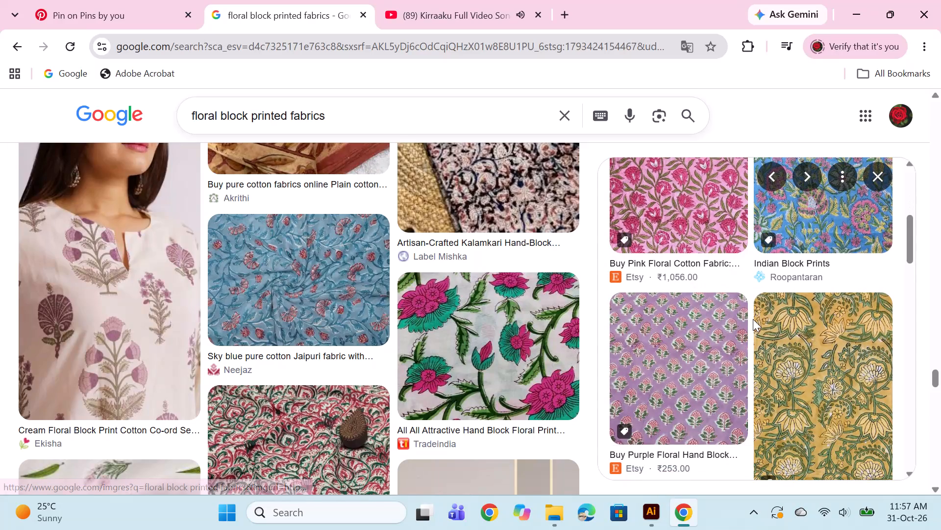
pyautogui.scroll(1, 753, 319)
pyautogui.scroll(-1, 753, 318)
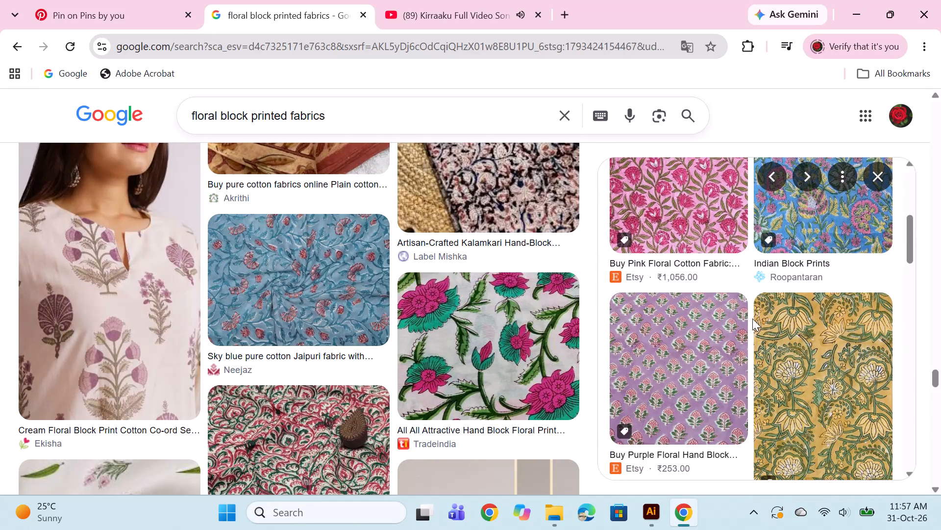
pyautogui.scroll(-5, 757, 338)
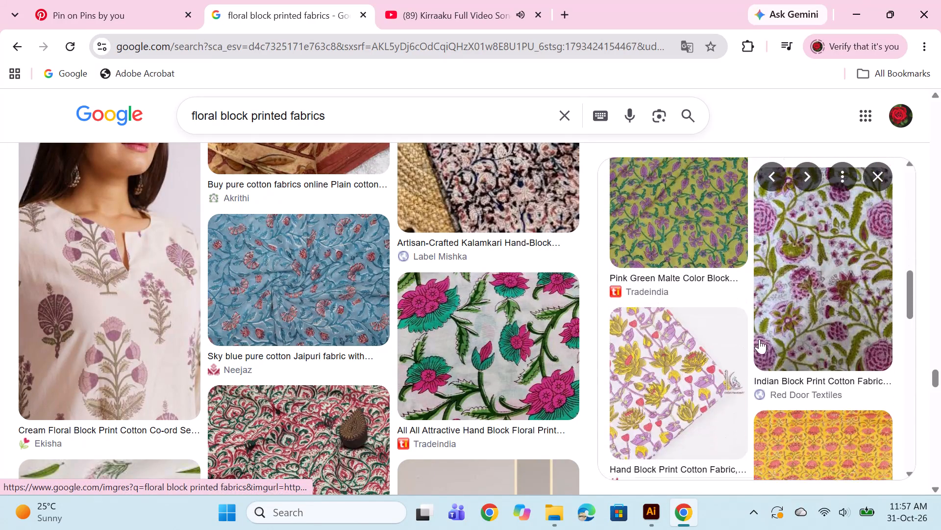
# Close the image preview and browse the "floral block printed fabrics" results for a suitable colour and pattern reference.
pyautogui.click(873, 177)
pyautogui.scroll(-3, 315, 314)
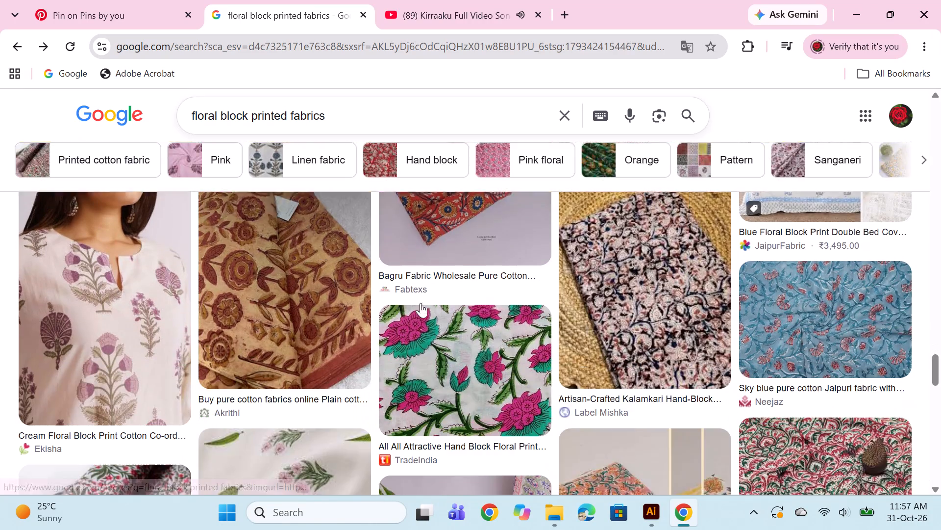
pyautogui.scroll(-2, 652, 308)
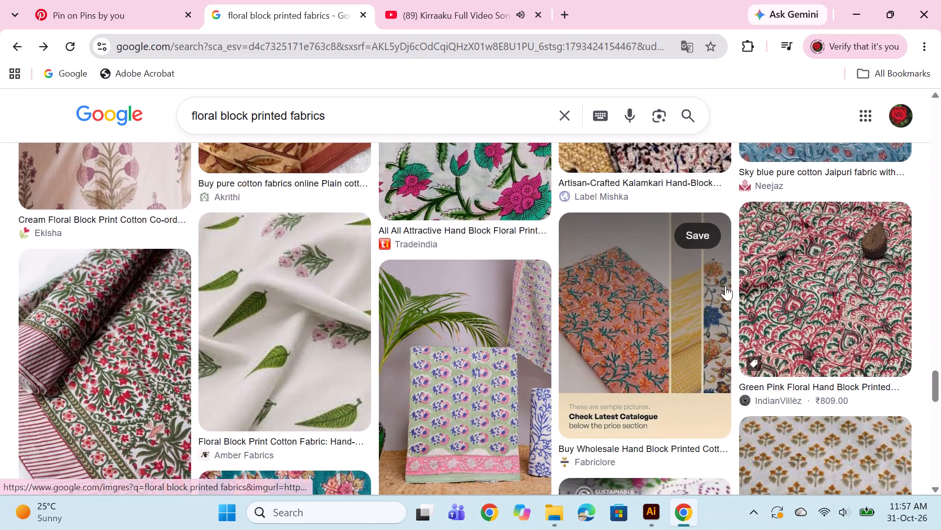
pyautogui.scroll(-1, 557, 323)
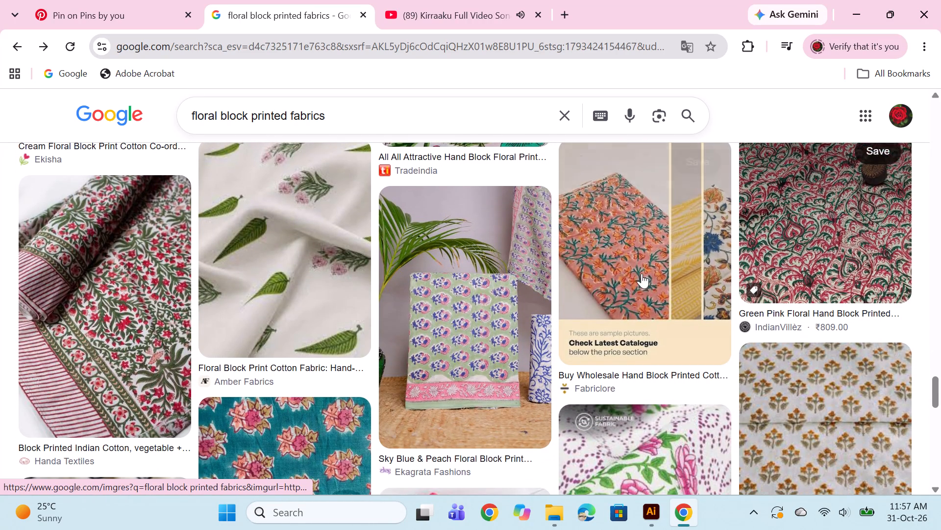
pyautogui.scroll(-3, 642, 273)
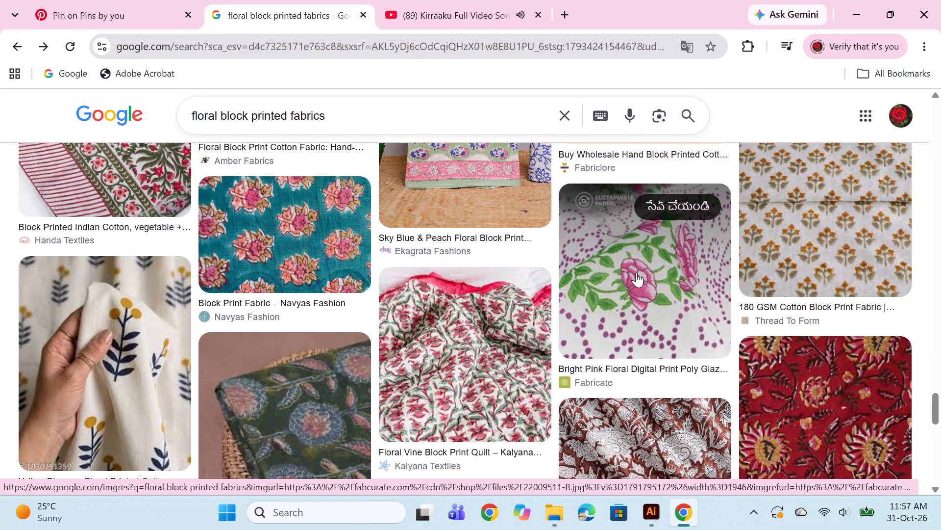
pyautogui.scroll(-3, 520, 282)
pyautogui.scroll(4, 520, 281)
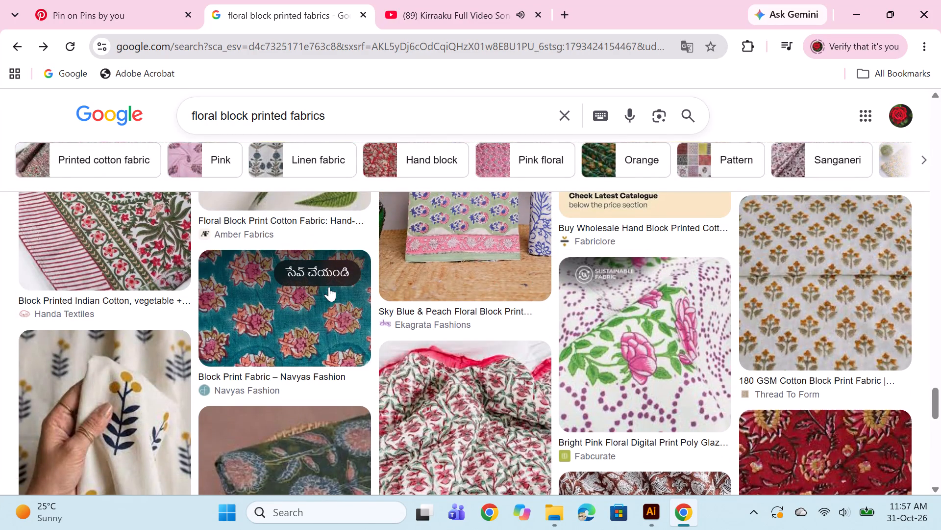
pyautogui.scroll(-3, 329, 289)
pyautogui.scroll(-4, 454, 283)
pyautogui.scroll(4, 460, 277)
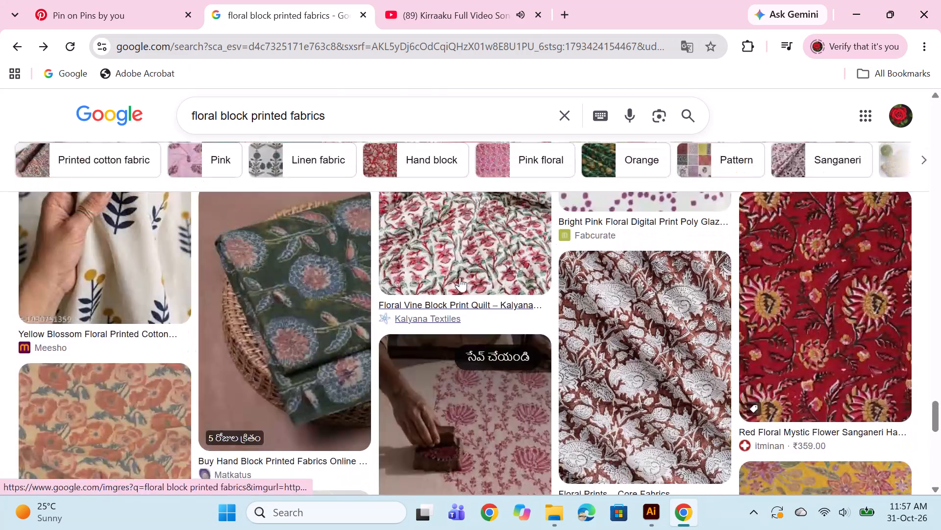
pyautogui.scroll(-13, 460, 277)
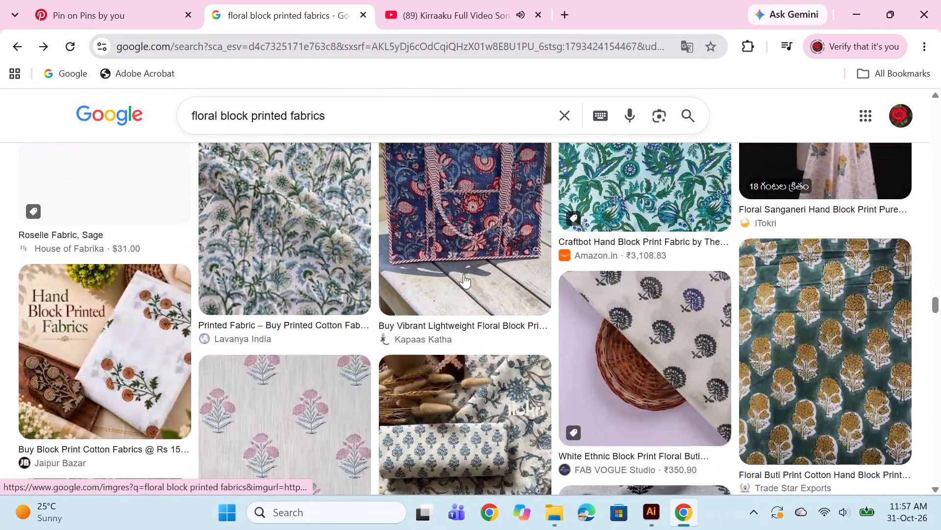
pyautogui.scroll(-2, 464, 274)
pyautogui.scroll(4, 464, 274)
pyautogui.scroll(-5, 464, 274)
pyautogui.scroll(4, 475, 261)
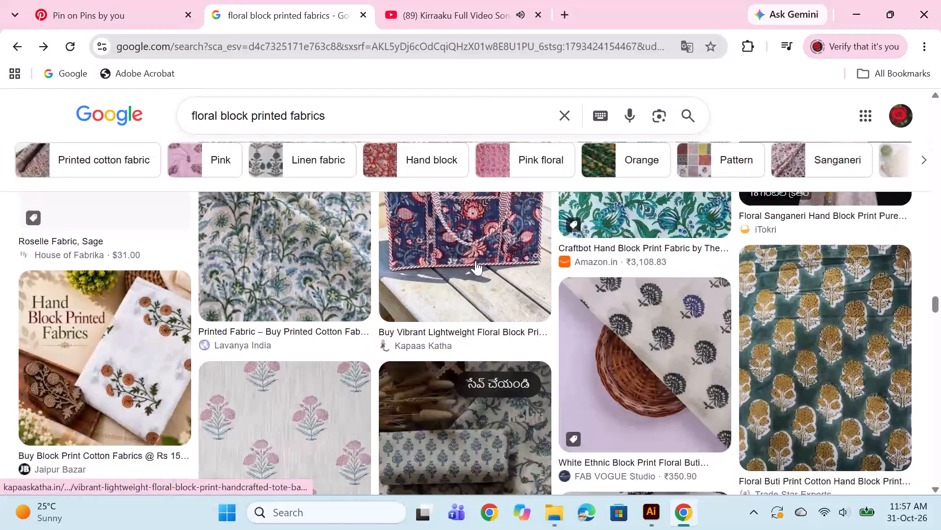
pyautogui.scroll(-8, 475, 261)
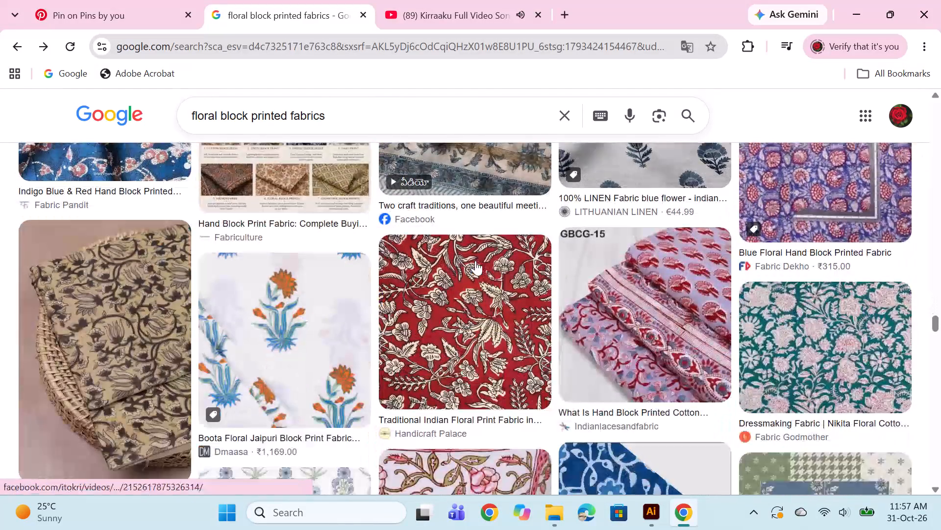
pyautogui.scroll(-6, 475, 261)
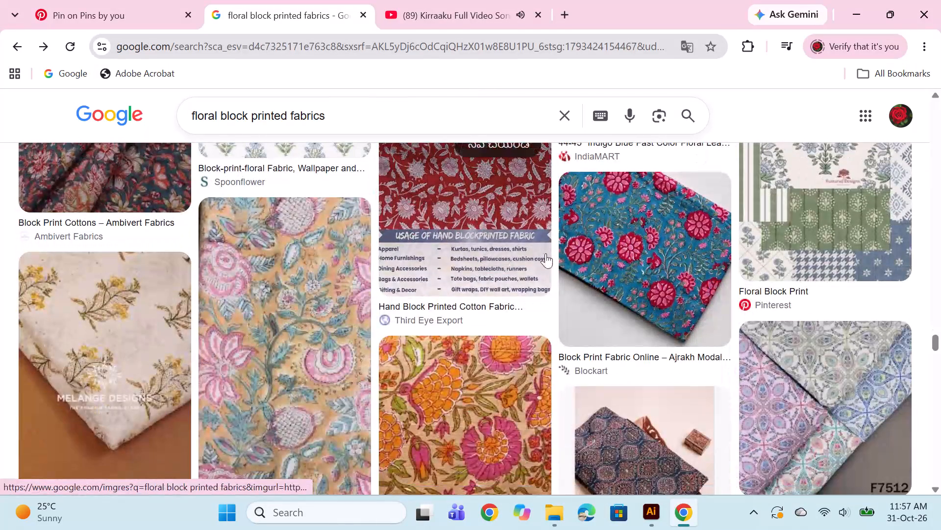
pyautogui.scroll(-5, 559, 253)
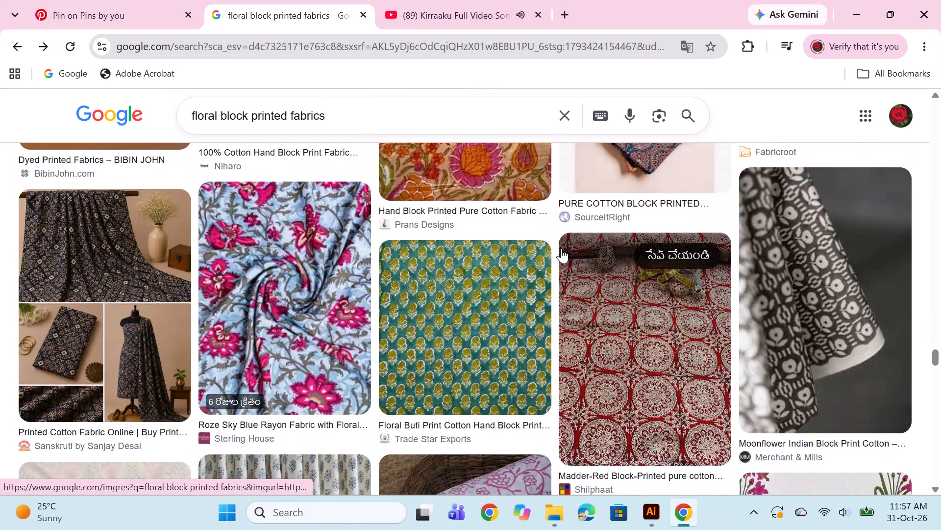
pyautogui.scroll(-4, 561, 248)
pyautogui.scroll(5, 561, 248)
pyautogui.scroll(-2, 561, 248)
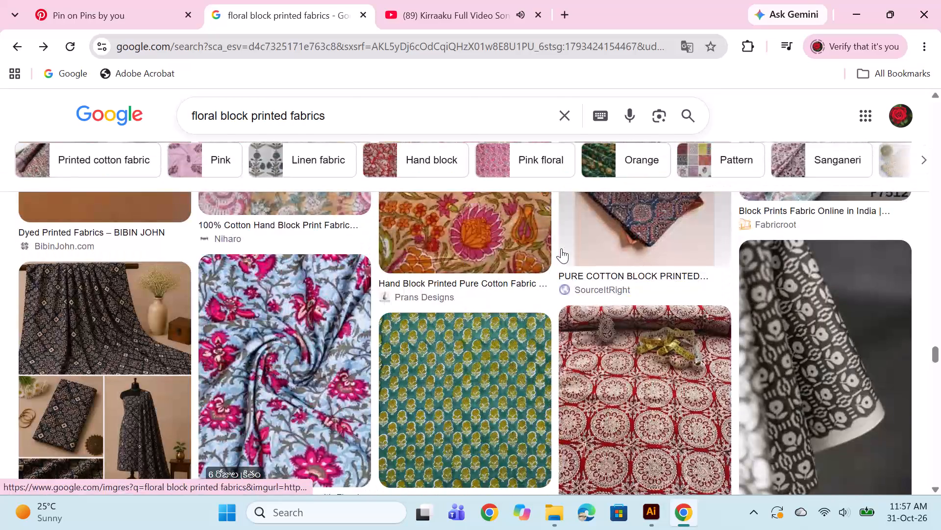
pyautogui.scroll(-6, 561, 248)
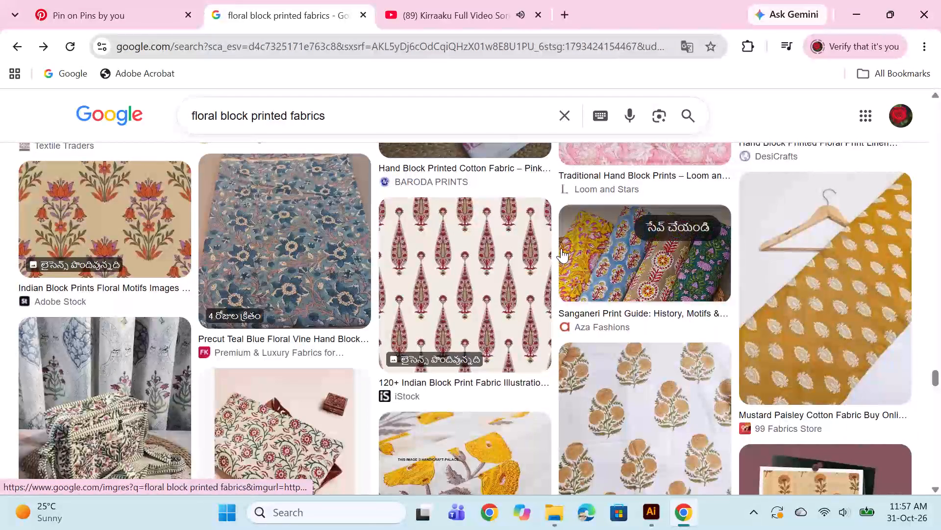
pyautogui.scroll(-2, 561, 248)
pyautogui.scroll(-2, 484, 255)
pyautogui.scroll(5, 451, 260)
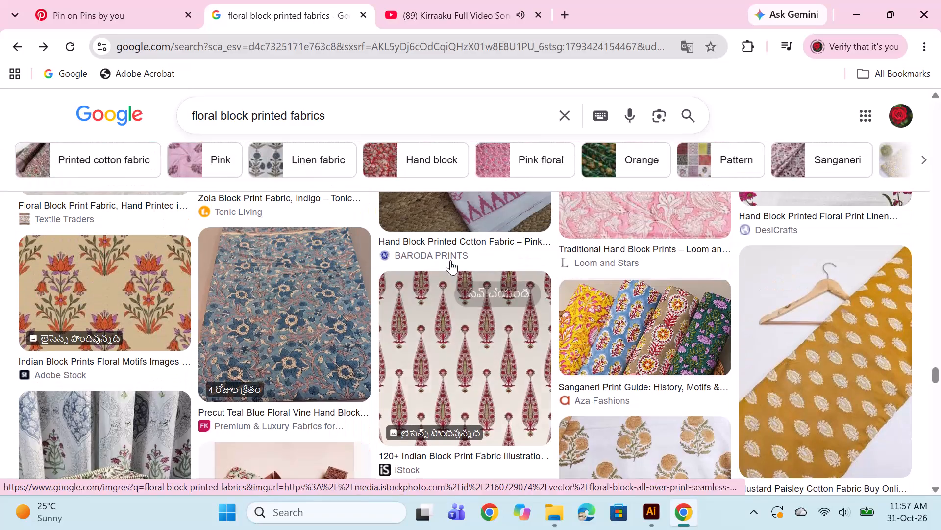
# Save the Adobe Stock "Indian Block Prints Floral Motifs" image with orange flowers on beige to the image collection.
pyautogui.click(89, 278)
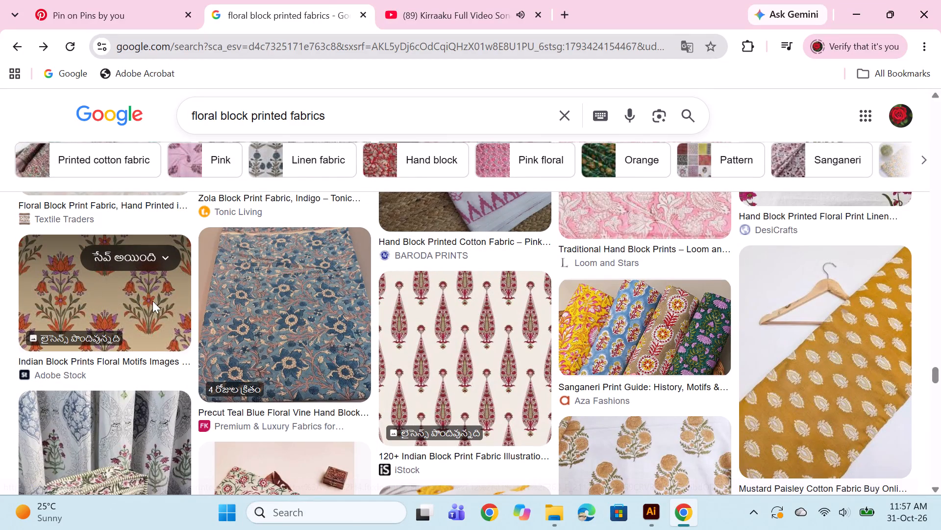
pyautogui.click(633, 193)
pyautogui.click(112, 309)
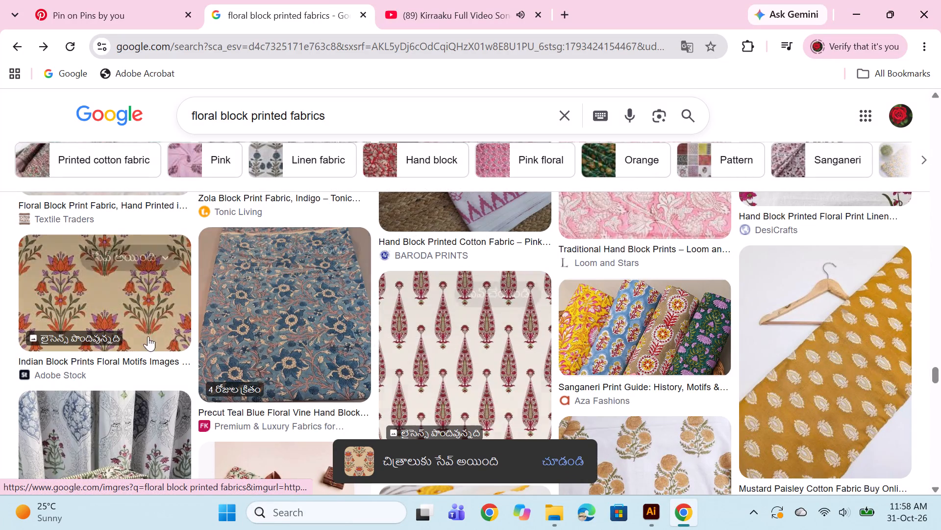
pyautogui.scroll(2, 134, 329)
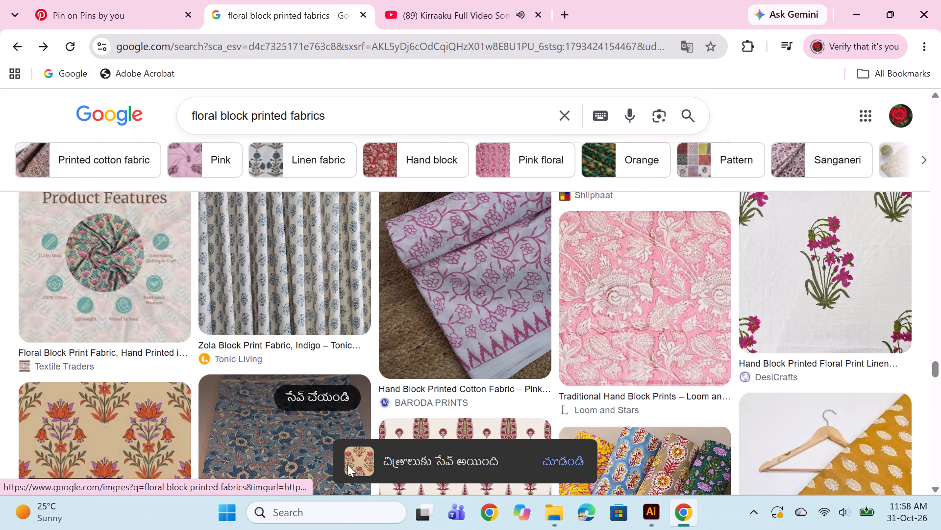
# Open the saved images collection and preview the orange-flowered Indian block print image in it.
pyautogui.click(357, 464)
pyautogui.click(576, 468)
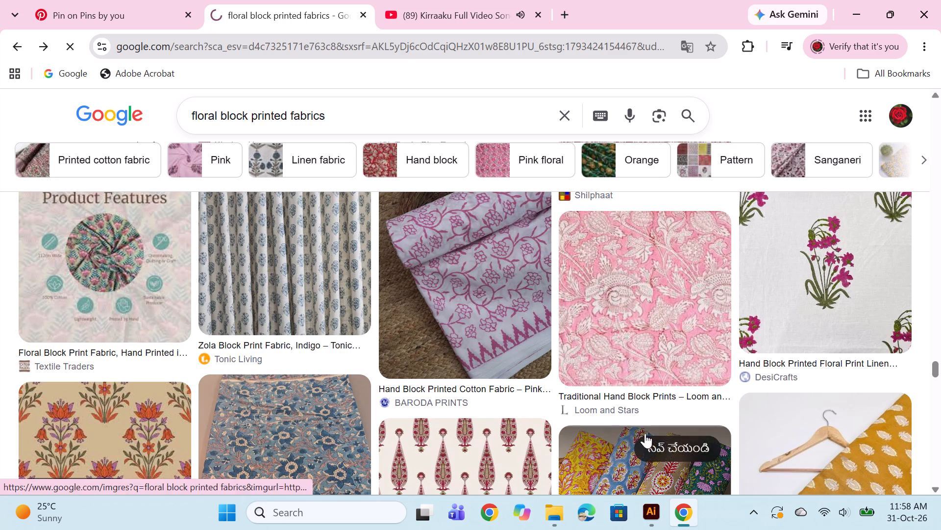
pyautogui.scroll(-2, 496, 292)
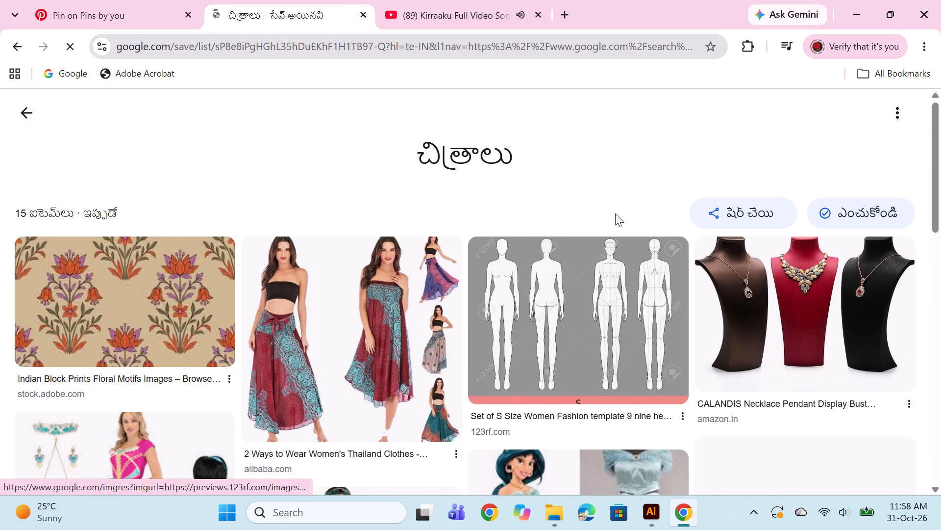
pyautogui.click(185, 318)
pyautogui.scroll(-1, 678, 370)
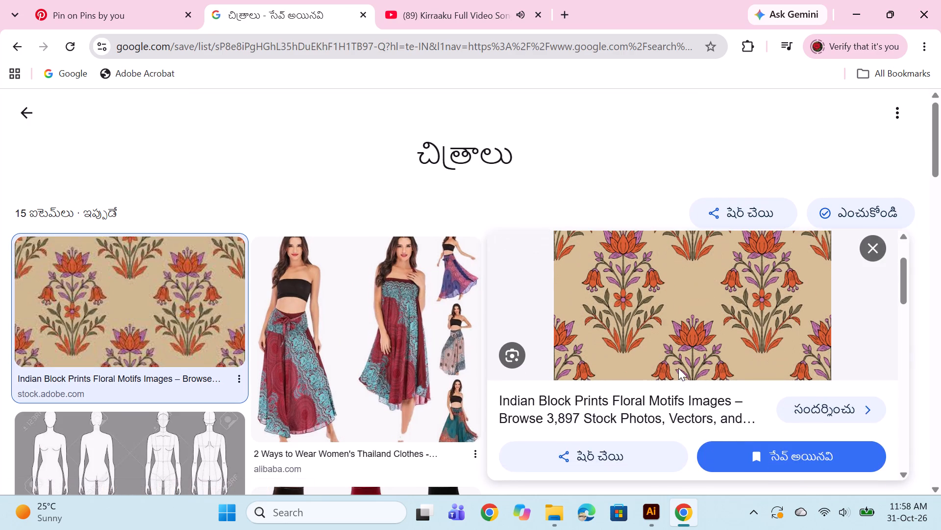
pyautogui.scroll(1, 681, 357)
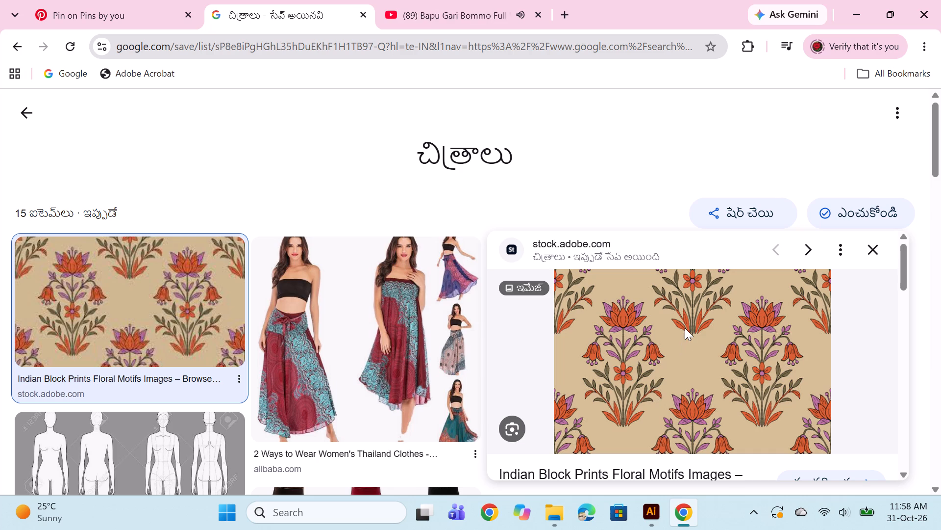
# Copy the previewed block print image and paste it into the Untitled-3 document in Illustrator.
pyautogui.rightClick(685, 328)
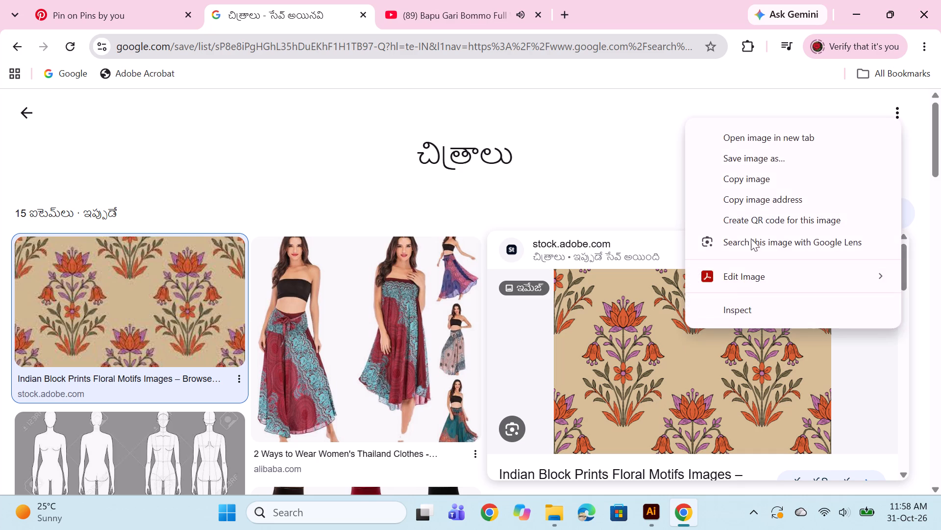
pyautogui.click(759, 182)
pyautogui.click(649, 518)
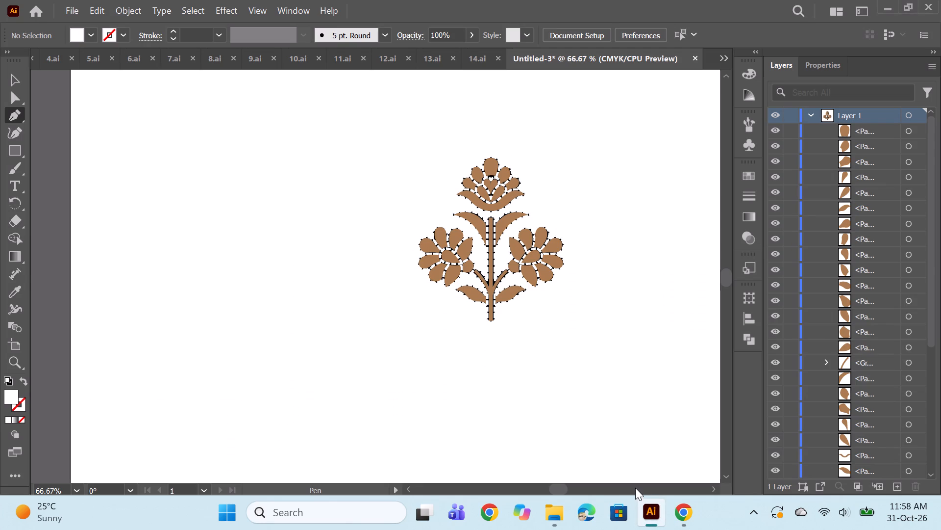
pyautogui.hotkey('ctrl', 'v')
pyautogui.keyDown('alt'); pyautogui.scroll(-1, 425, 302); pyautogui.keyUp('alt')
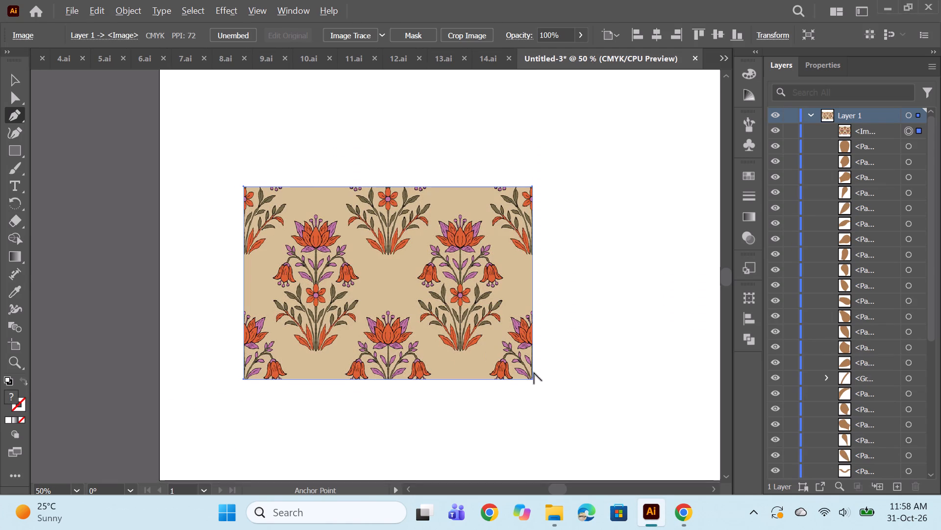
pyautogui.click(510, 351)
pyautogui.hotkey('ctrl', 'z')
# Scale the pasted pattern image down to a little over half size and place it above and left of the traced motif.
pyautogui.click(12, 82)
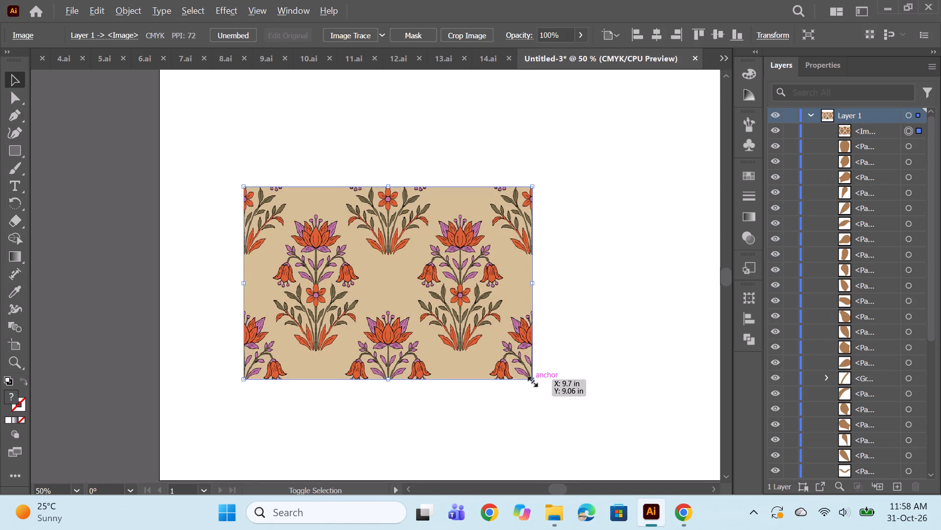
pyautogui.keyDown('alt'); pyautogui.keyDown('shift'); pyautogui.moveTo(531, 376); pyautogui.dragTo(467, 345); pyautogui.keyUp('shift'); pyautogui.keyUp('alt')
pyautogui.click(600, 276)
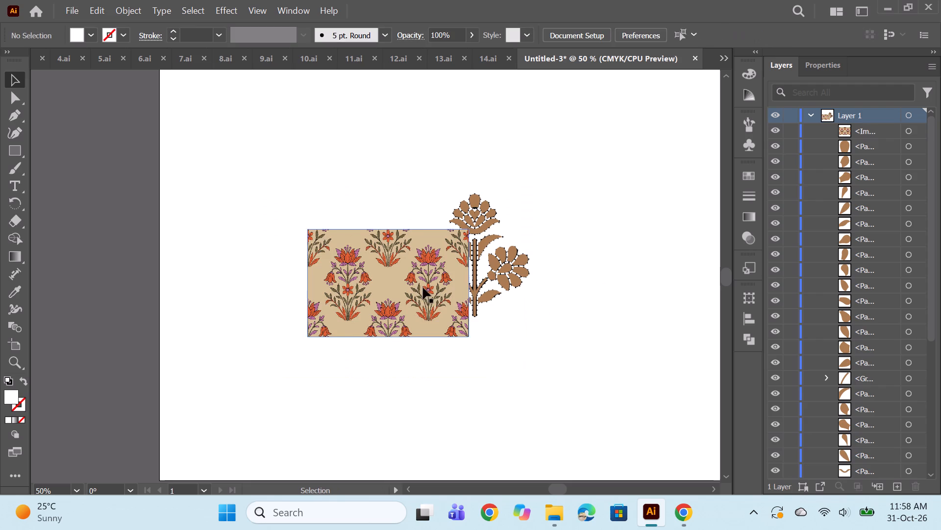
pyautogui.moveTo(414, 288); pyautogui.dragTo(378, 192)
pyautogui.keyDown('alt'); pyautogui.scroll(2, 470, 182); pyautogui.keyUp('alt')
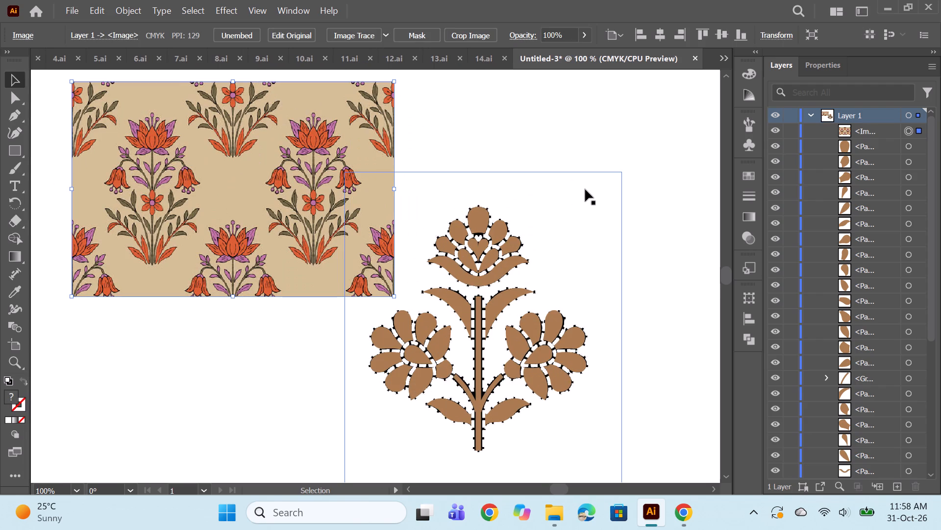
# Compare the brown traced motif with the pasted orange and purple block print reference.
pyautogui.press('space')
pyautogui.press('space')
pyautogui.press('space')
pyautogui.press('space')
pyautogui.press('space')
pyautogui.press('space')
pyautogui.moveTo(689, 287); pyautogui.dragTo(644, 264)
pyautogui.scroll(-2, 520, 251)
pyautogui.scroll(3, 520, 247)
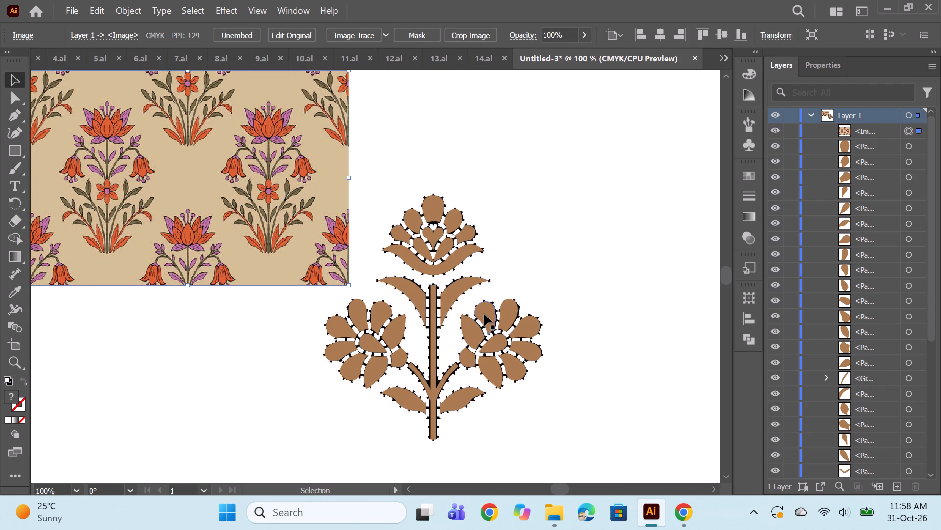
pyautogui.scroll(-1, 482, 313)
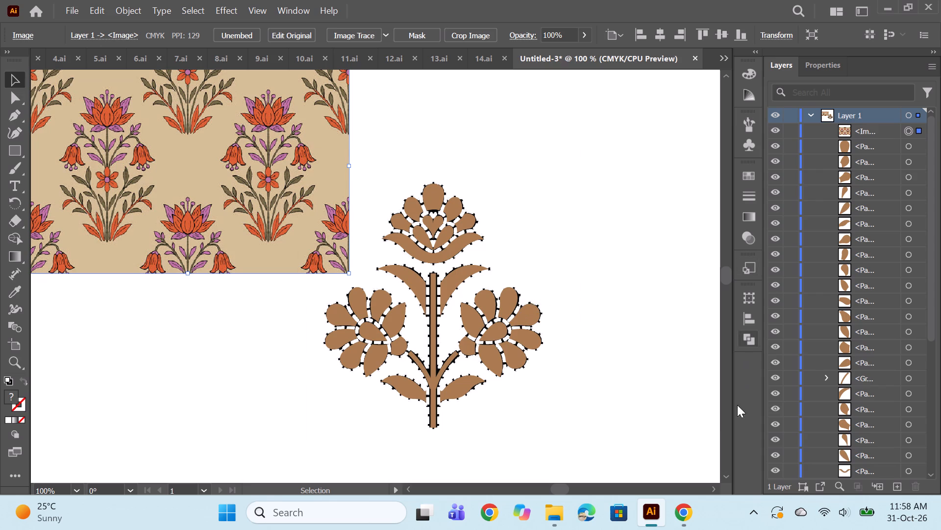
# Switch to Chrome and go back from the saved images collection.
pyautogui.click(682, 510)
pyautogui.click(26, 48)
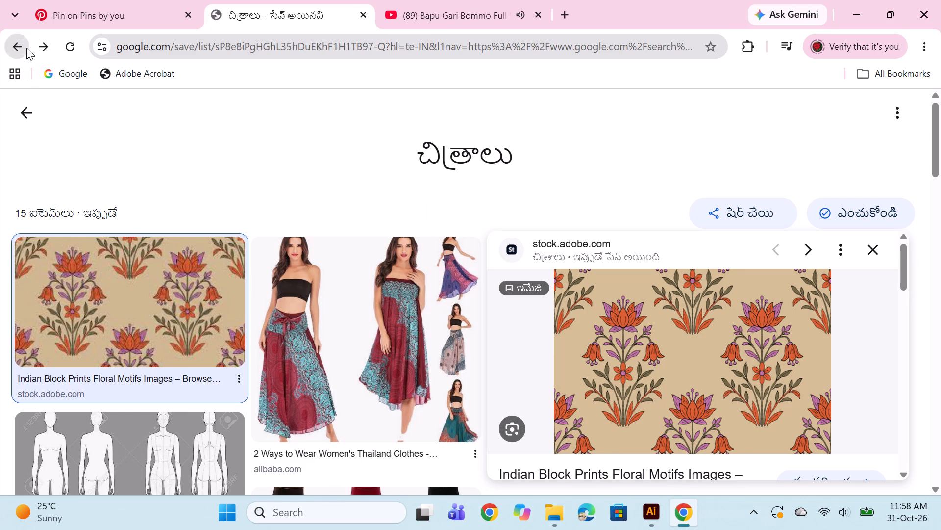
pyautogui.click(26, 48)
# Switch to Illustrator and draw a white, strokeless rectangle covering the whole artboard from corner to corner.
pyautogui.click(652, 520)
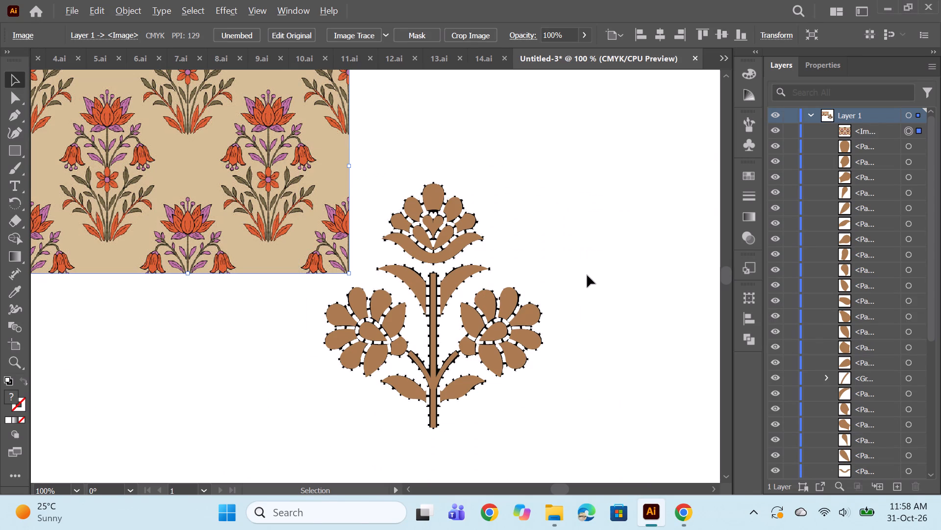
pyautogui.keyDown('alt'); pyautogui.scroll(-2, 587, 275); pyautogui.keyUp('alt')
pyautogui.keyDown('alt'); pyautogui.scroll(-1, 577, 213); pyautogui.keyUp('alt')
pyautogui.press('space')
pyautogui.press('space')
pyautogui.press('space')
pyautogui.press('space')
pyautogui.press('space')
pyautogui.press('space')
pyautogui.press('space')
pyautogui.press('space')
pyautogui.press('space')
pyautogui.moveTo(664, 339); pyautogui.dragTo(494, 352)
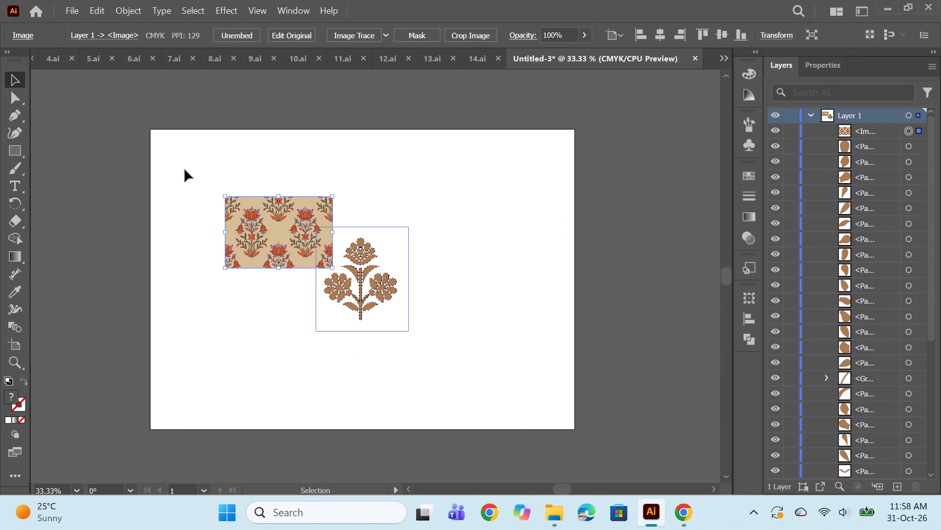
pyautogui.click(10, 153)
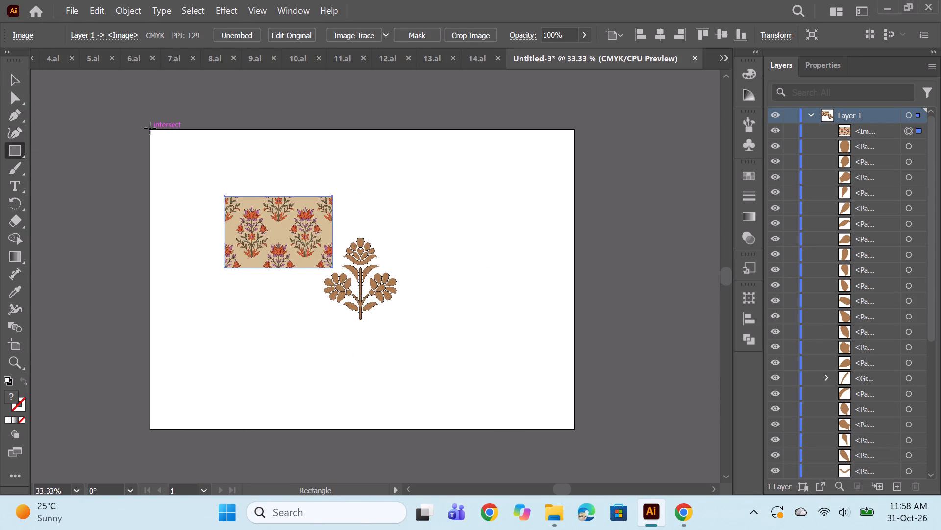
pyautogui.moveTo(150, 128); pyautogui.dragTo(574, 429)
pyautogui.scroll(-7, 829, 399)
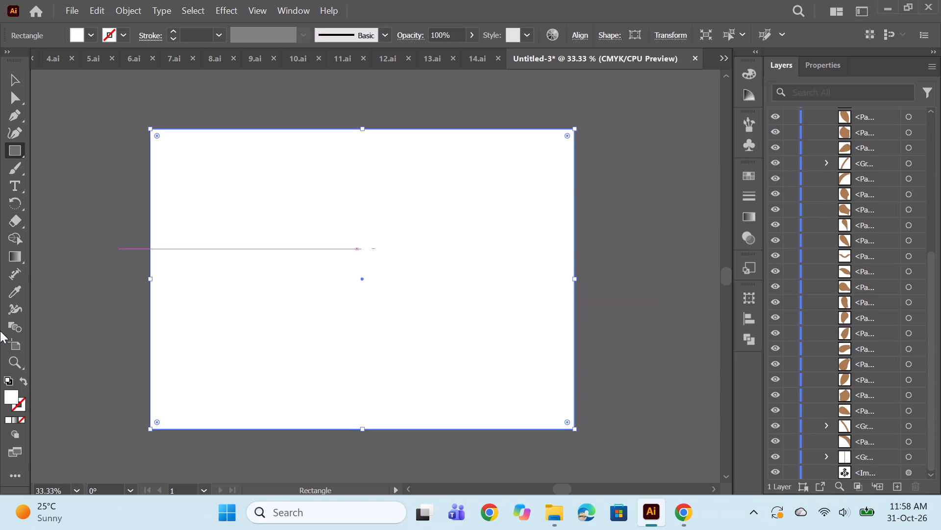
# Move the white background rectangle down the stacking order, behind all motif shapes and just above the bottommost image.
pyautogui.scroll(-6, 853, 247)
pyautogui.scroll(10, 876, 219)
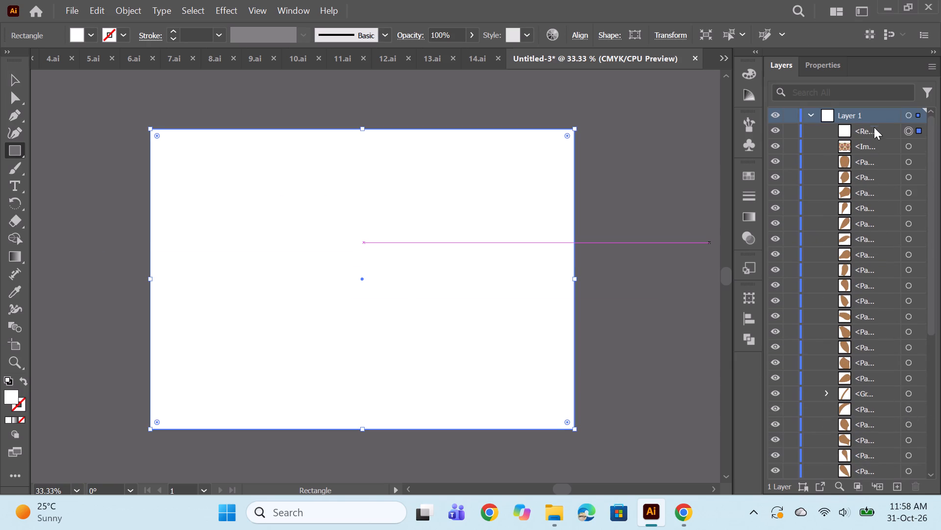
pyautogui.moveTo(872, 127); pyautogui.dragTo(890, 446)
pyautogui.scroll(-7, 845, 316)
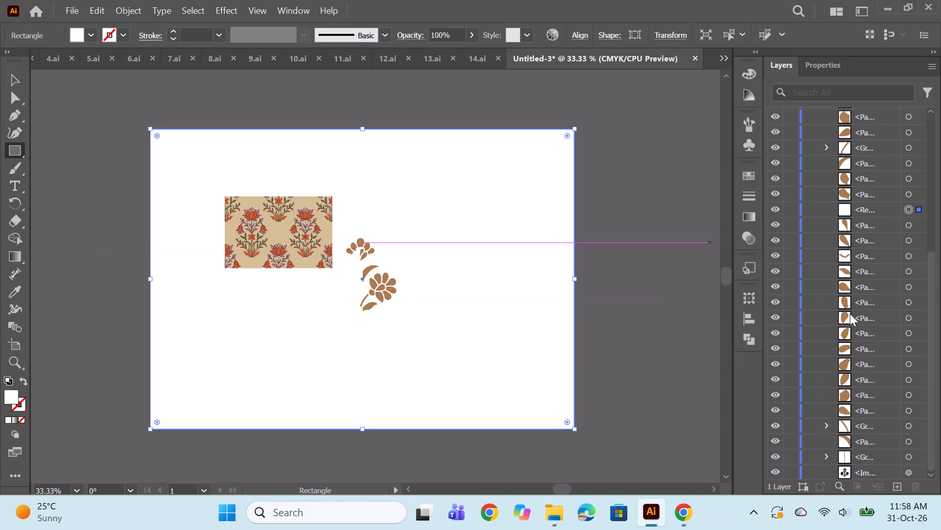
pyautogui.moveTo(874, 210); pyautogui.dragTo(872, 460)
pyautogui.keyDown('alt'); pyautogui.scroll(2, 288, 235); pyautogui.keyUp('alt')
# Fill the background rectangle with the beige sampled from the block print reference's ground.
pyautogui.click(18, 291)
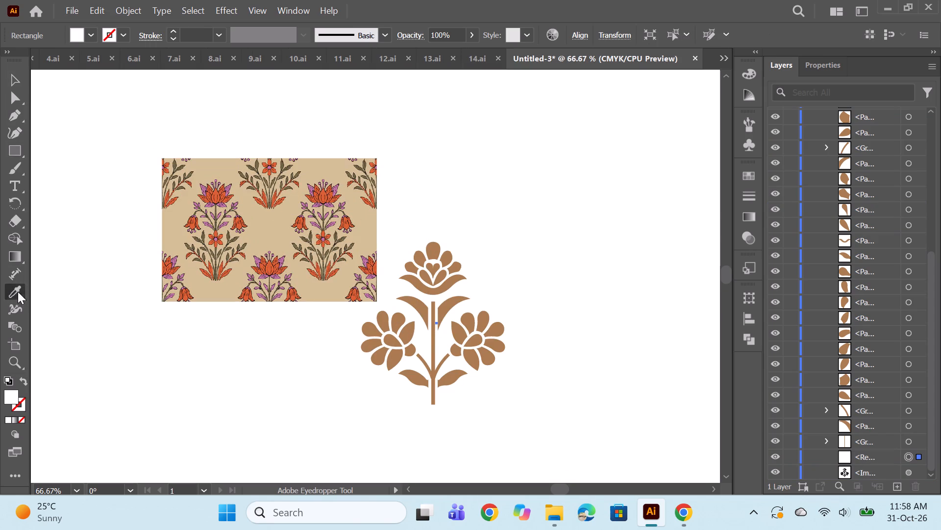
pyautogui.click(263, 223)
pyautogui.keyDown('alt'); pyautogui.scroll(-1, 557, 239); pyautogui.keyUp('alt')
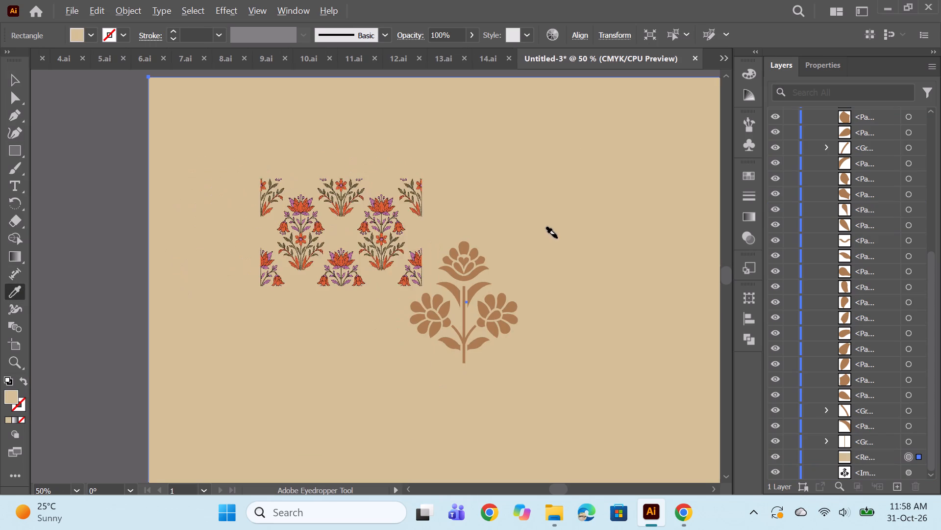
pyautogui.keyDown('alt'); pyautogui.scroll(-1, 557, 238); pyautogui.keyUp('alt')
pyautogui.keyDown('alt'); pyautogui.scroll(1, 585, 273); pyautogui.keyUp('alt')
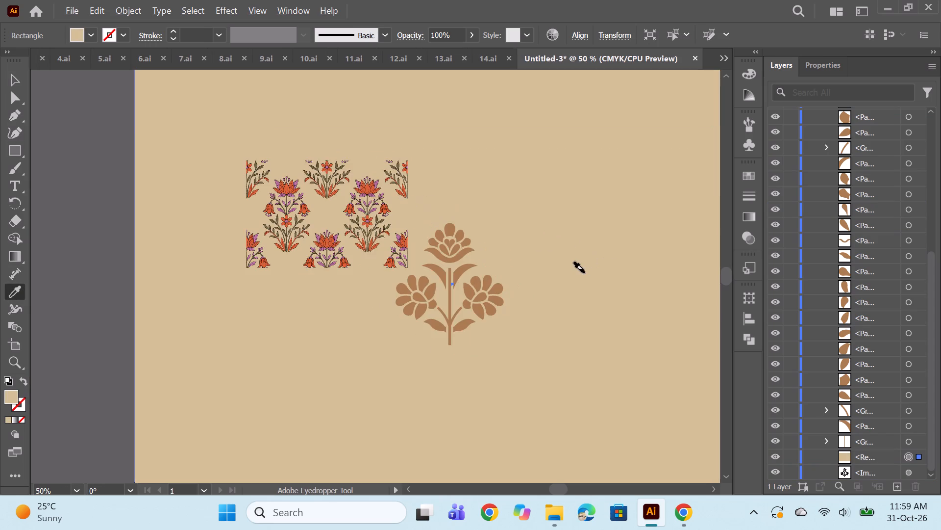
pyautogui.keyDown('alt'); pyautogui.scroll(1, 585, 273); pyautogui.keyUp('alt')
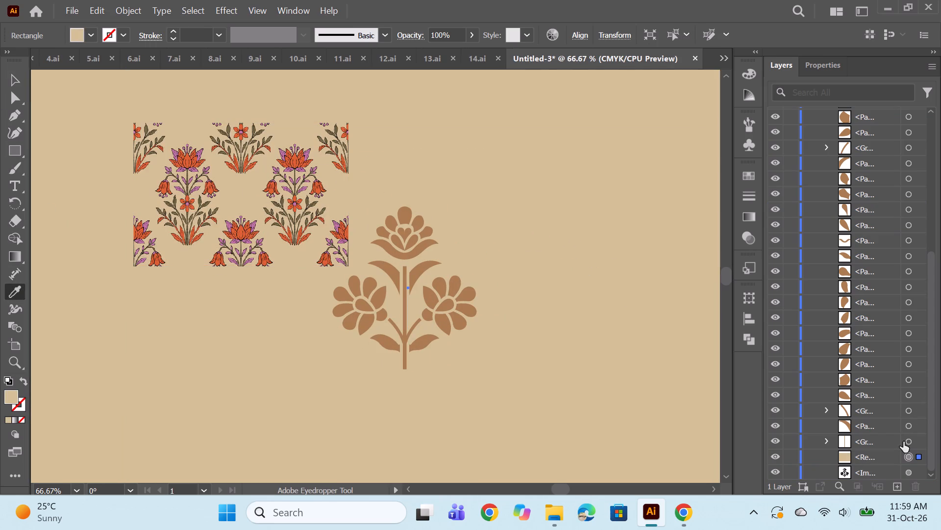
# Select the motif's central stem group.
pyautogui.click(906, 442)
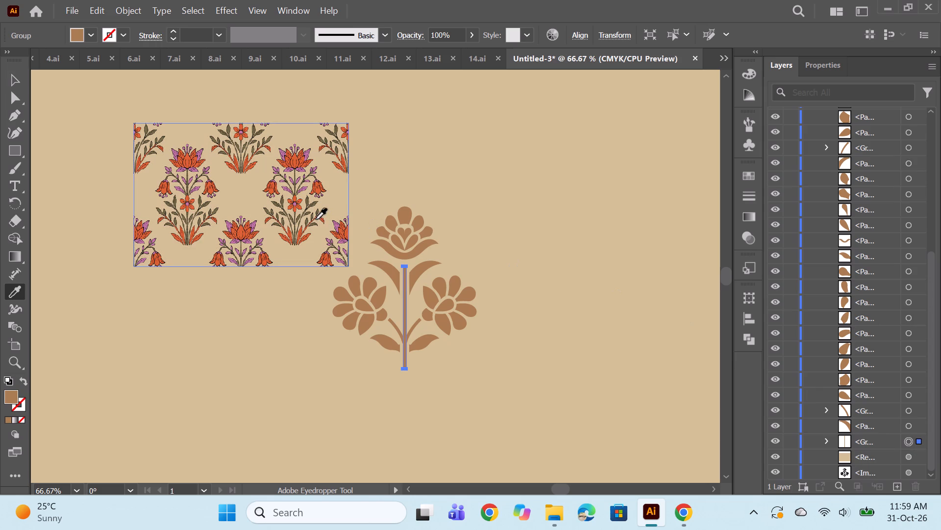
pyautogui.keyDown('alt'); pyautogui.scroll(1, 318, 214); pyautogui.keyUp('alt')
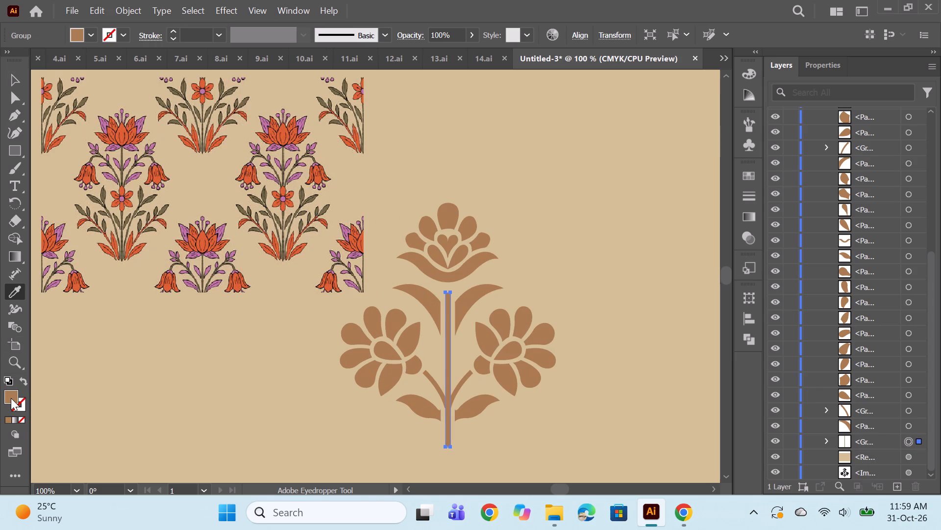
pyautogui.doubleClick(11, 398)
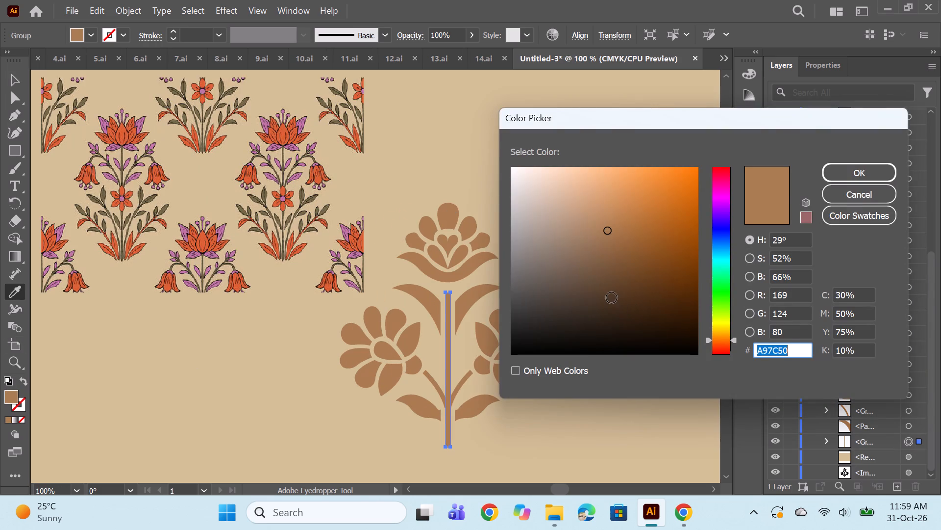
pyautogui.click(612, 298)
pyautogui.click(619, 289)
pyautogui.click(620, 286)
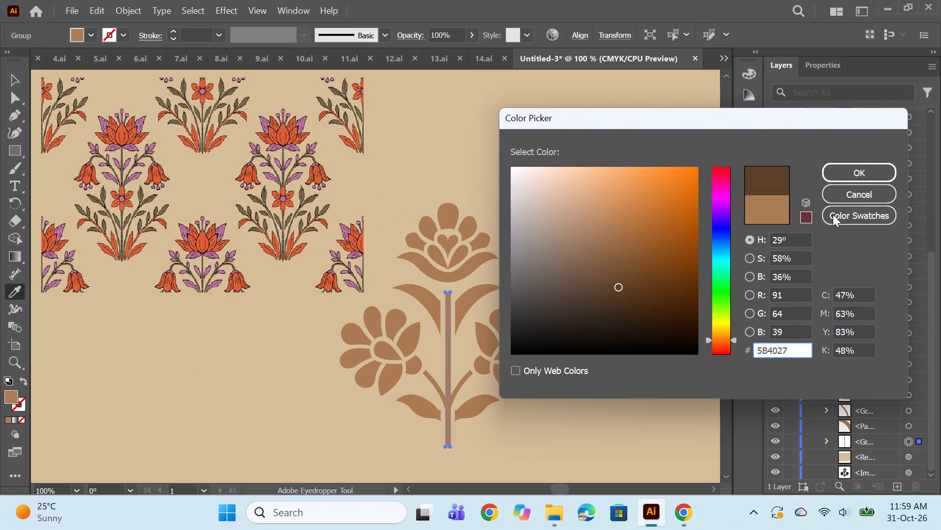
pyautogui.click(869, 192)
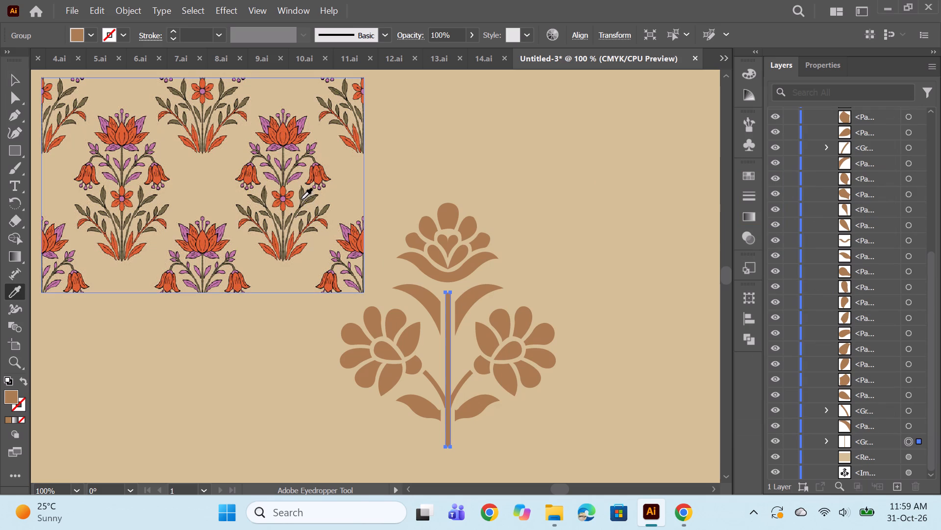
# Fill the central stem with the olive brown #675B40 sampled from the reference print's leaves.
pyautogui.click(299, 195)
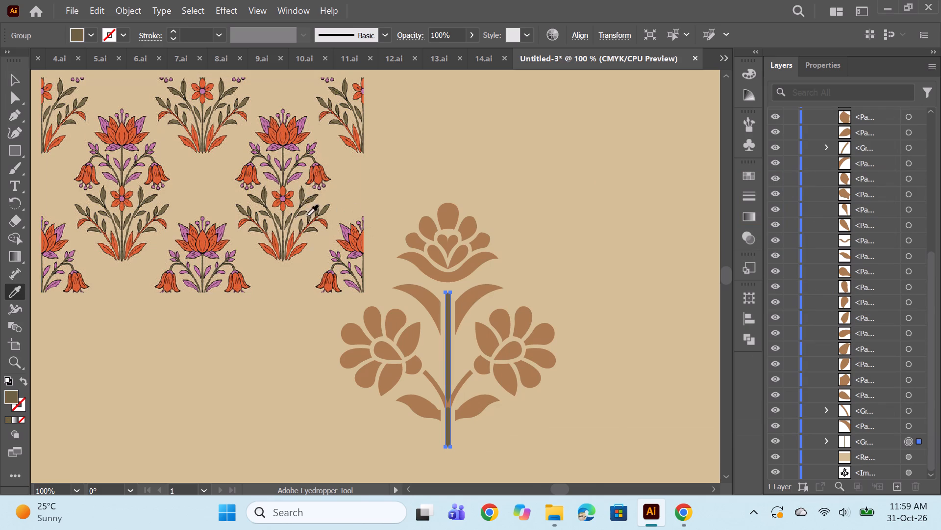
pyautogui.keyDown('alt'); pyautogui.scroll(2, 307, 216); pyautogui.keyUp('alt')
pyautogui.click(299, 174)
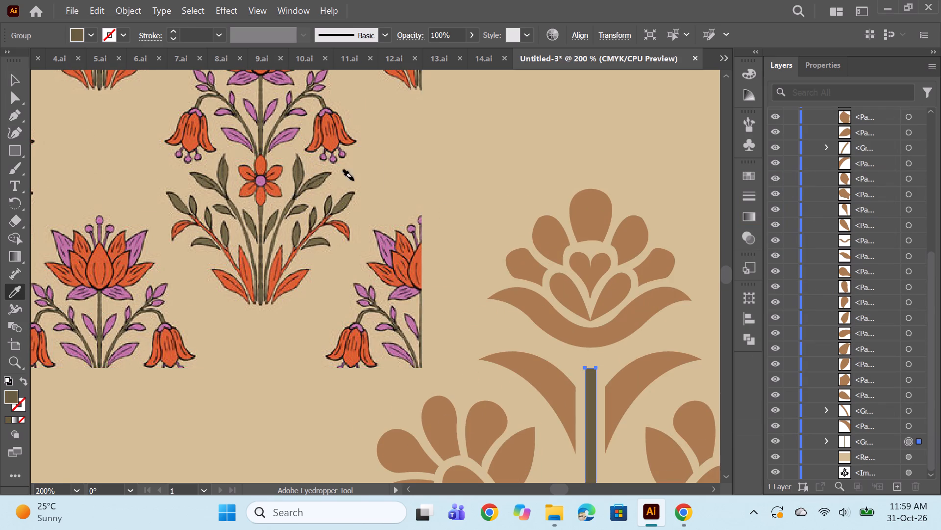
pyautogui.keyDown('alt'); pyautogui.scroll(-3, 354, 181); pyautogui.keyUp('alt')
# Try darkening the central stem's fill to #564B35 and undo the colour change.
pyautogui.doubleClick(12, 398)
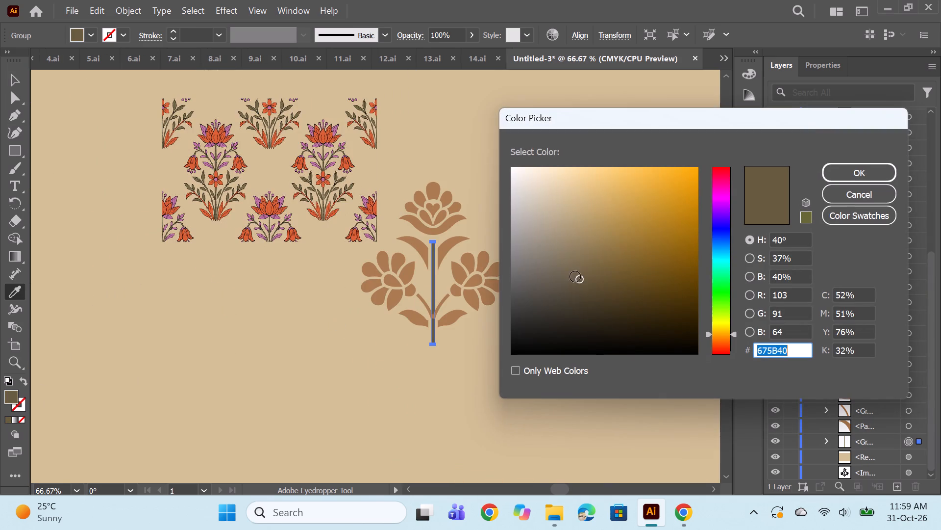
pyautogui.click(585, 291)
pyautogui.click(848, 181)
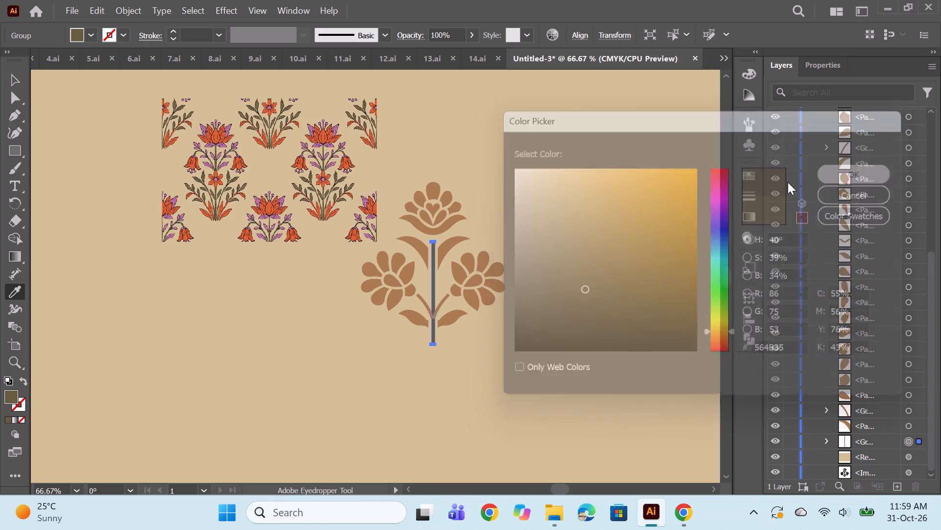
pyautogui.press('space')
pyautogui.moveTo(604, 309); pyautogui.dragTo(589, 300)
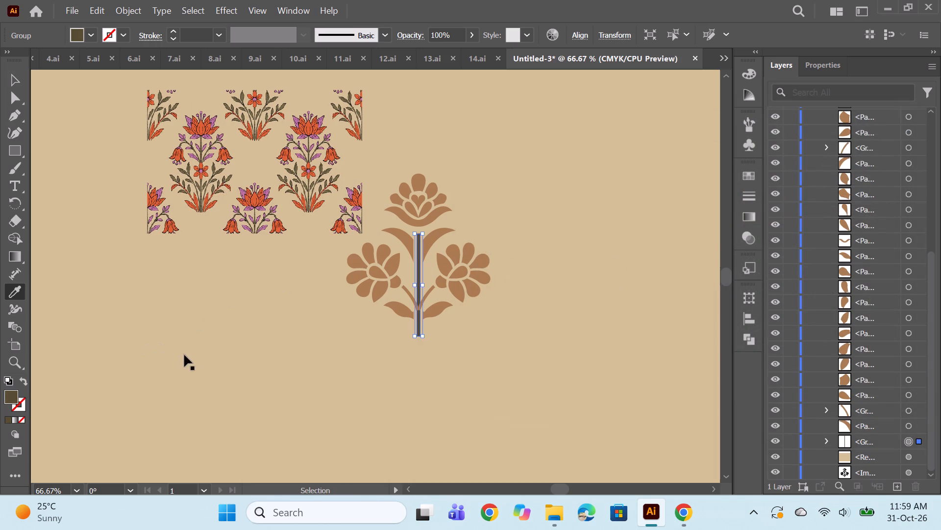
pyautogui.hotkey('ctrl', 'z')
# Darken the central stem's olive-brown fill slightly.
pyautogui.doubleClick(14, 395)
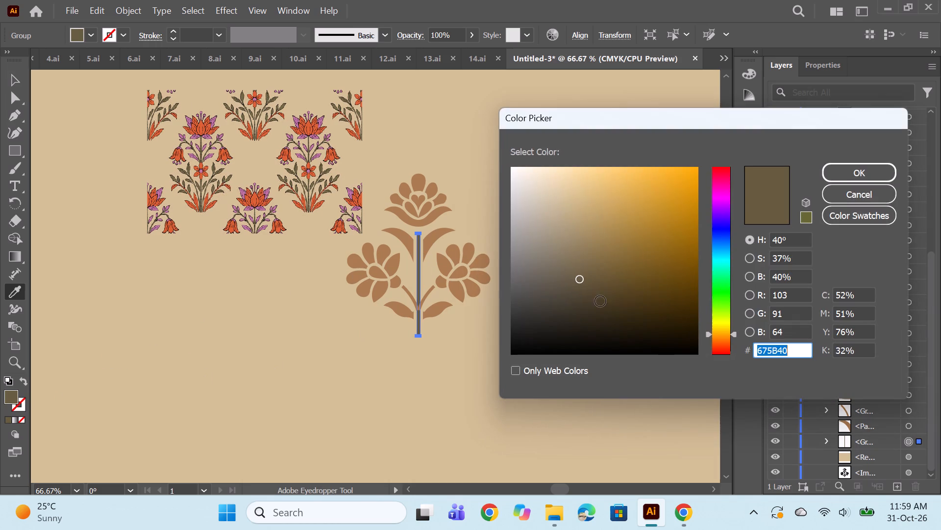
pyautogui.click(581, 288)
pyautogui.click(849, 176)
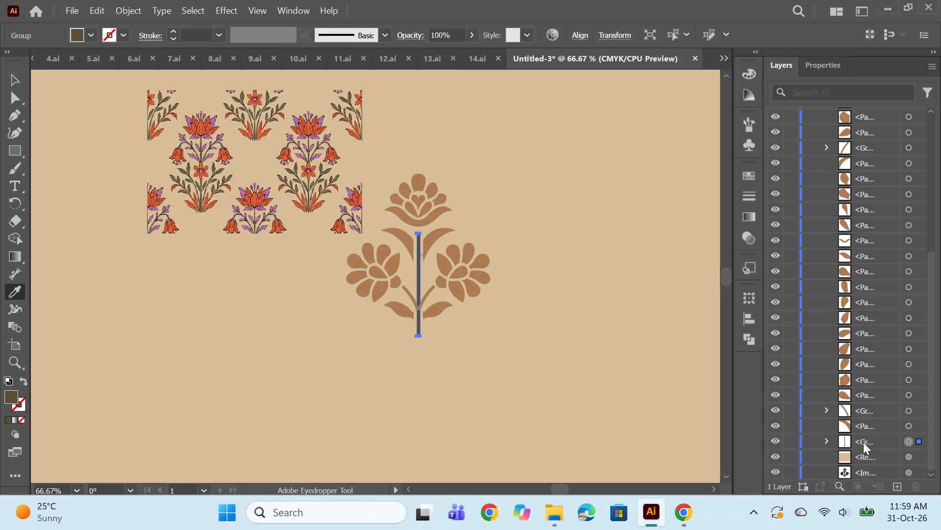
# Move the central stem group up the stacking order to just above the right-hand branch group.
pyautogui.moveTo(863, 442); pyautogui.dragTo(878, 142)
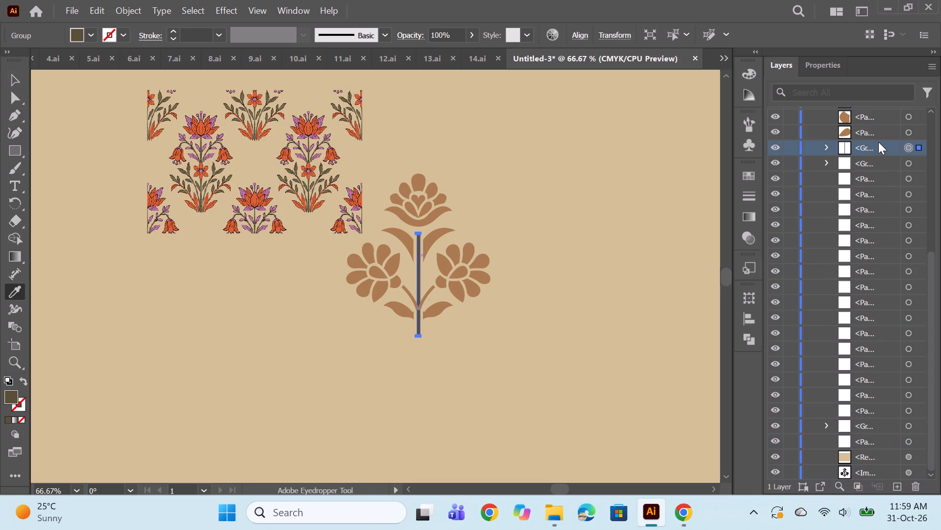
# Fill the left curved branch with the dark olive brown sampled from the central stem.
pyautogui.click(910, 424)
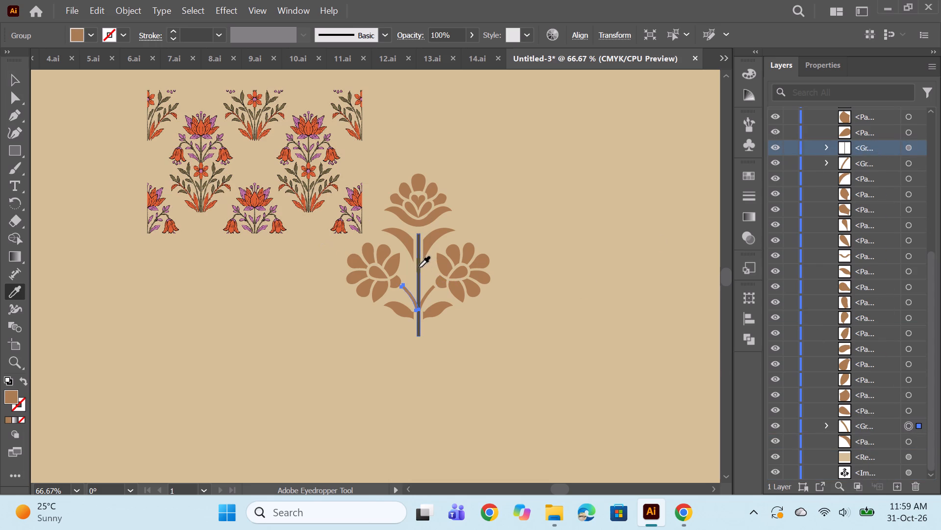
pyautogui.click(419, 267)
# Select the teardrop-shaped centre of the left side flower and fill it with a dark navy blue.
pyautogui.click(907, 410)
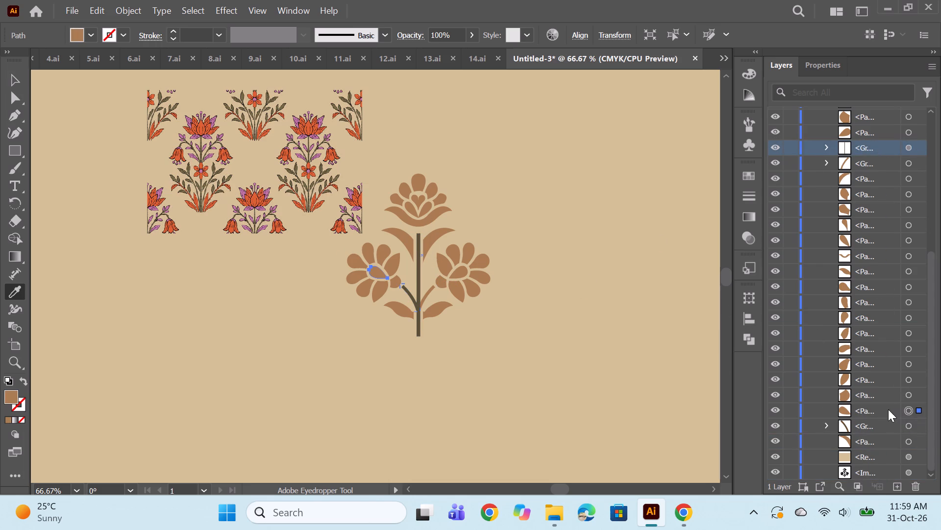
pyautogui.keyDown('alt'); pyautogui.scroll(1, 314, 145); pyautogui.keyUp('alt')
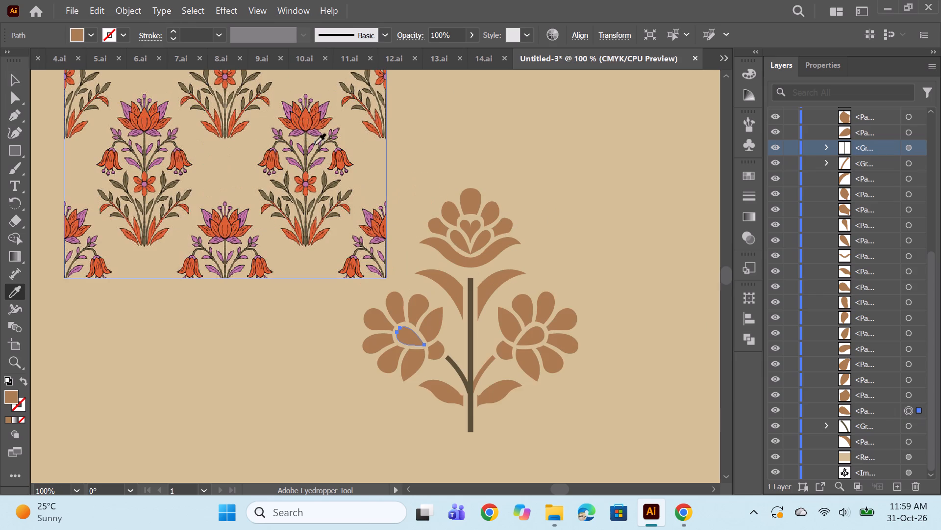
pyautogui.scroll(1, 349, 129)
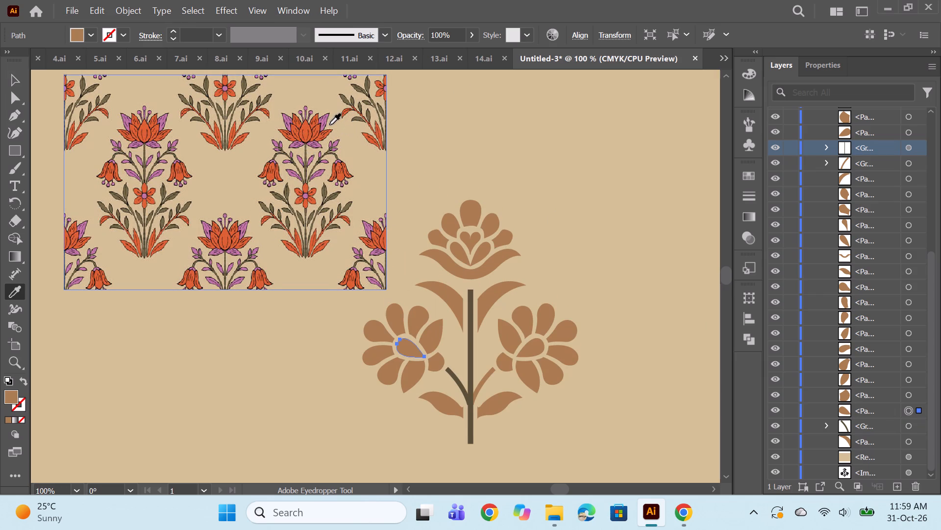
pyautogui.doubleClick(14, 397)
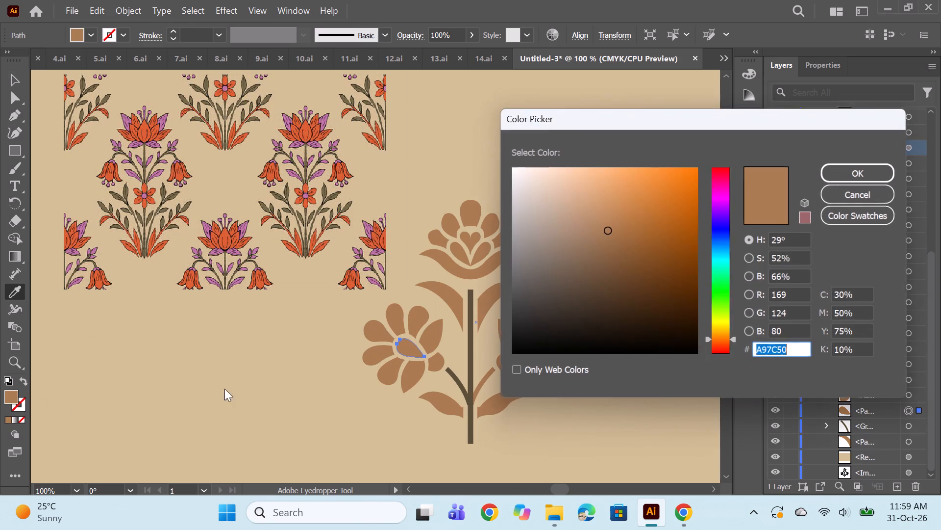
pyautogui.click(725, 297)
pyautogui.click(722, 239)
pyautogui.click(721, 230)
pyautogui.click(721, 230)
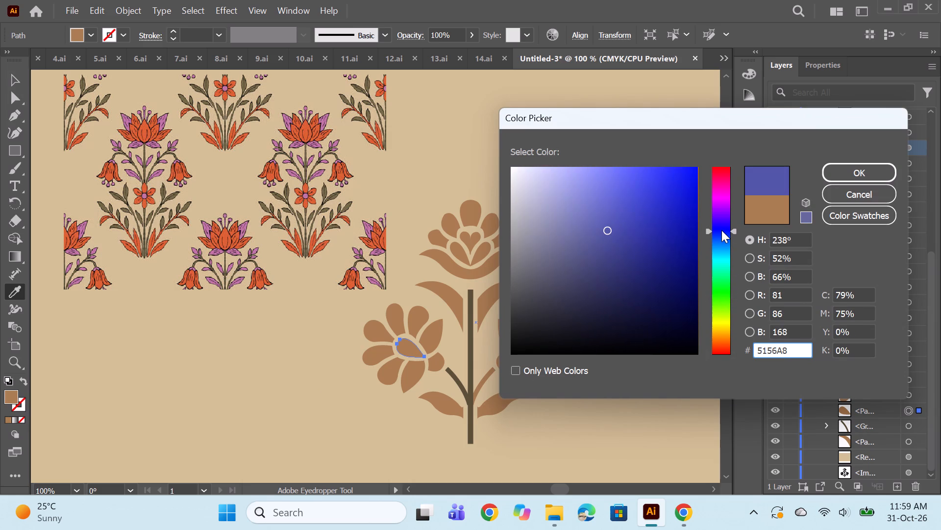
pyautogui.click(721, 229)
pyautogui.click(633, 295)
pyautogui.click(639, 284)
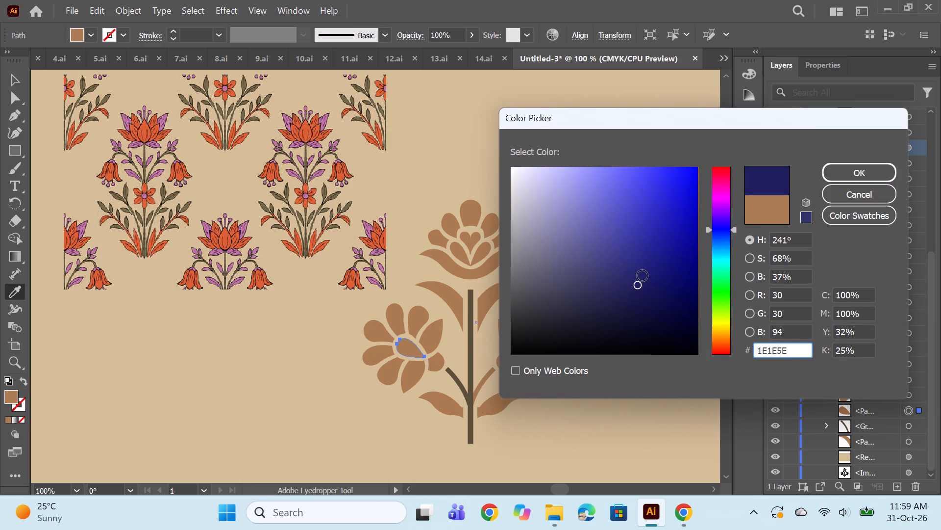
pyautogui.click(649, 278)
pyautogui.click(846, 174)
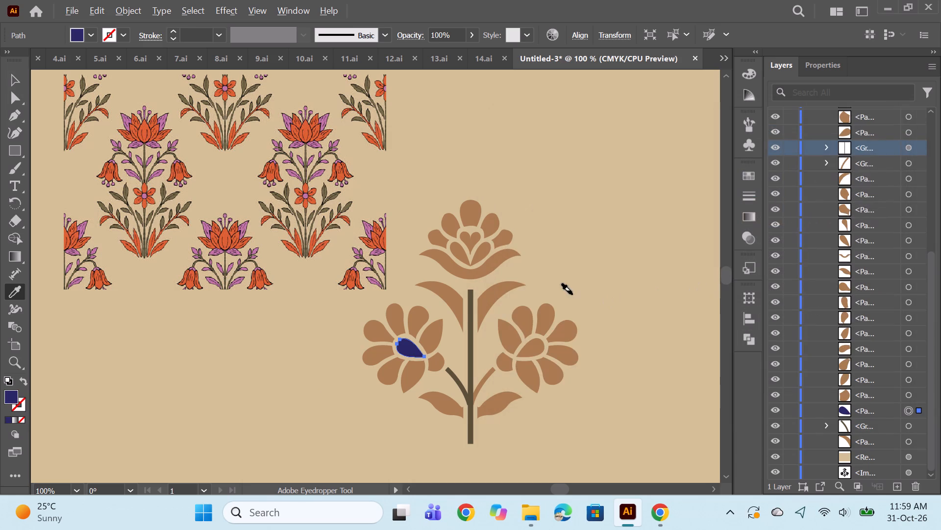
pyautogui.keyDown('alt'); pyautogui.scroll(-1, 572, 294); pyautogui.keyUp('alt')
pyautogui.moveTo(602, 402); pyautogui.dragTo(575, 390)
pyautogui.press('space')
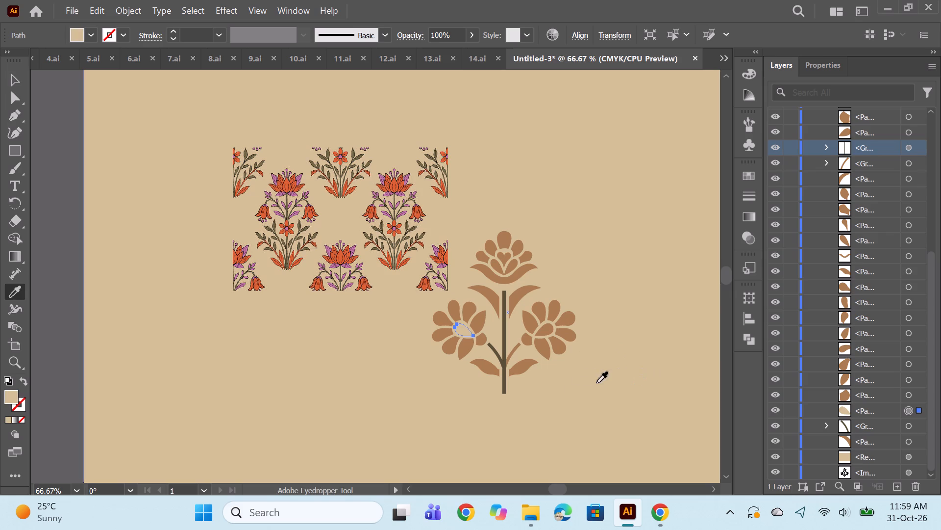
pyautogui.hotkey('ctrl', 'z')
# Fill the small rounded base of the left side flower with the dark olive brown sampled from the stem.
pyautogui.click(913, 396)
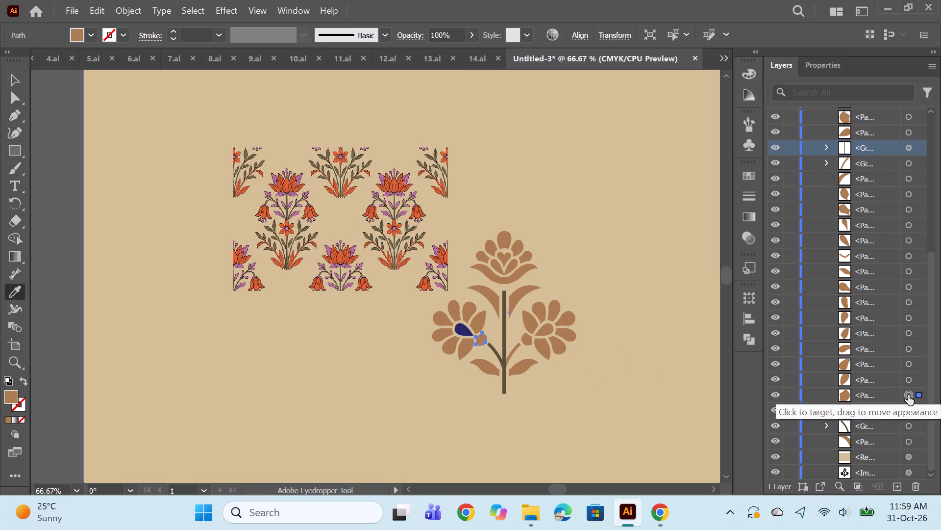
pyautogui.click(505, 345)
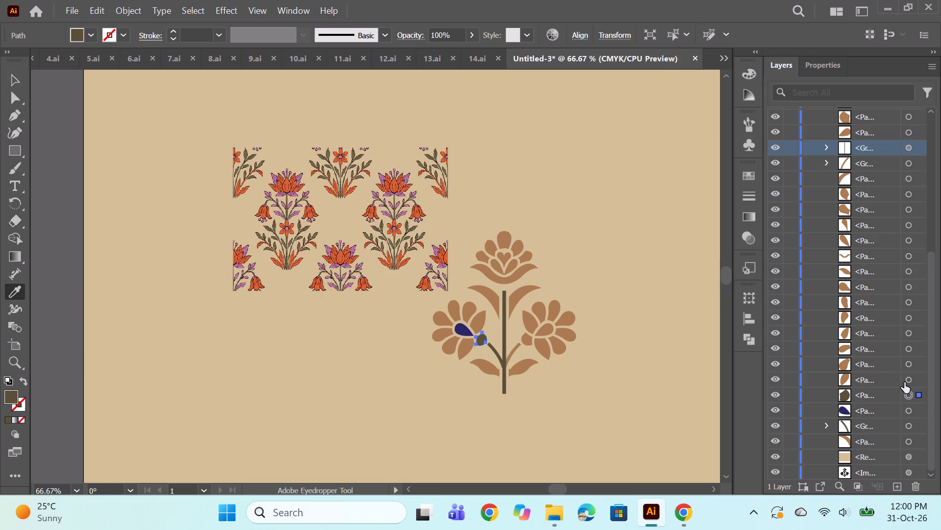
# Fill the left flower's lower petal beside its olive base with mauve #C06FA2 sampled from the reference, slightly darkened.
pyautogui.click(906, 381)
pyautogui.keyDown('alt'); pyautogui.scroll(1, 394, 203); pyautogui.keyUp('alt')
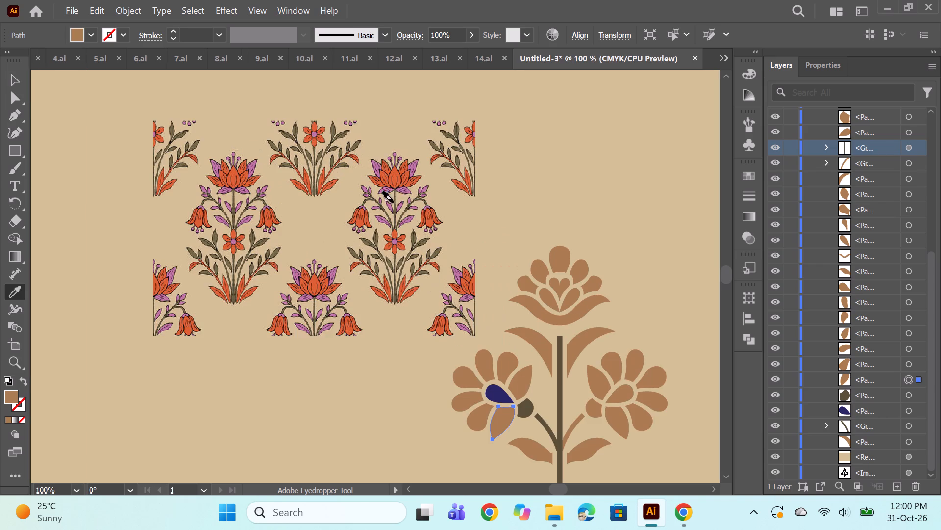
pyautogui.press('space')
pyautogui.press('space')
pyautogui.press('space')
pyautogui.press('space')
pyautogui.press('space')
pyautogui.press('space')
pyautogui.press('space')
pyautogui.moveTo(496, 316); pyautogui.dragTo(414, 284)
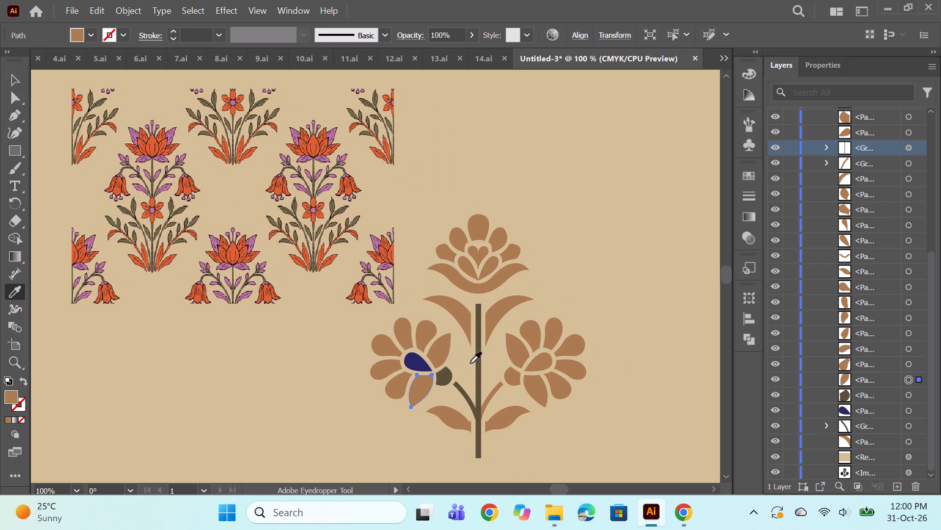
pyautogui.click(330, 135)
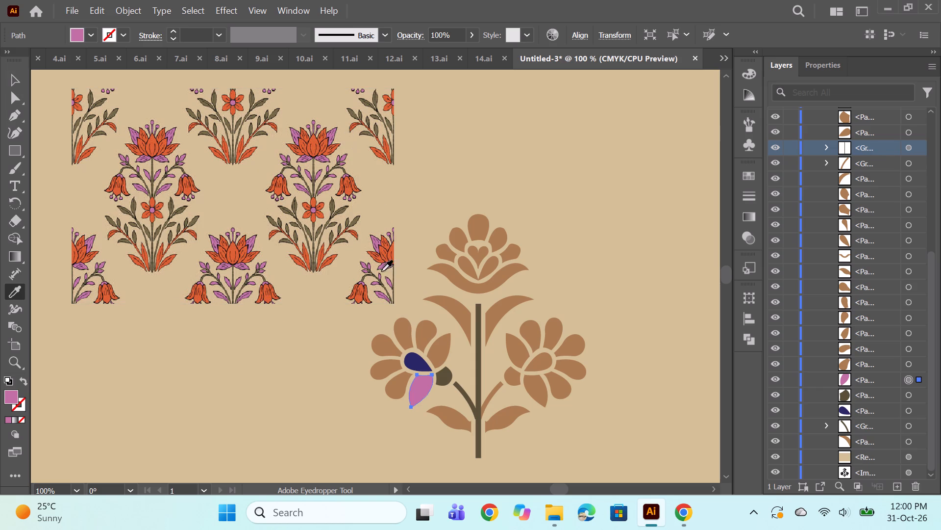
pyautogui.doubleClick(11, 397)
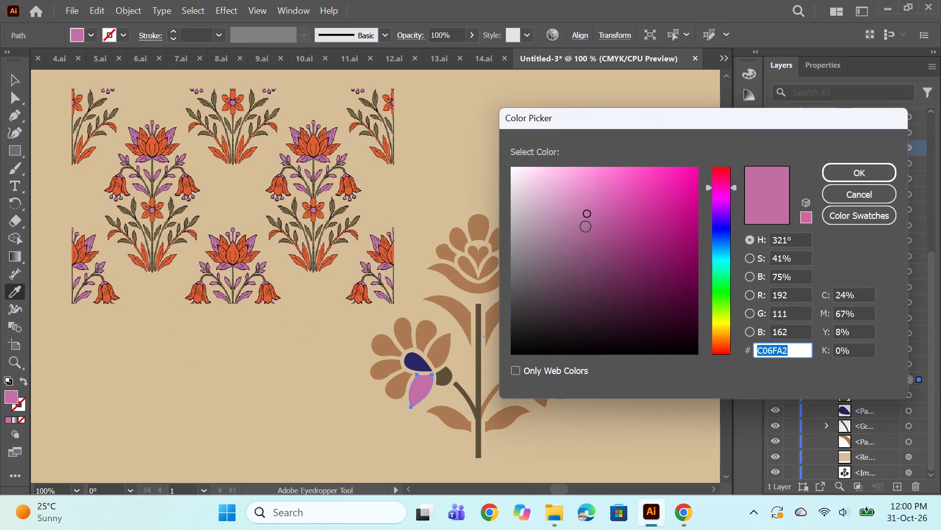
pyautogui.click(588, 227)
pyautogui.click(838, 173)
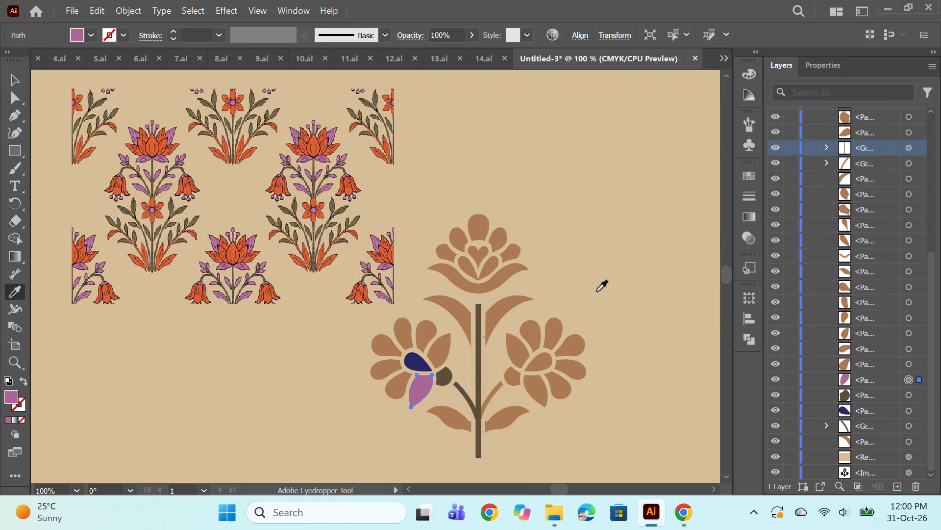
# Fill the left flower's five outer petals with the orange-red sampled from the reference fabric's flower.
pyautogui.keyDown('alt'); pyautogui.scroll(-1, 596, 291); pyautogui.keyUp('alt')
pyautogui.click(908, 361)
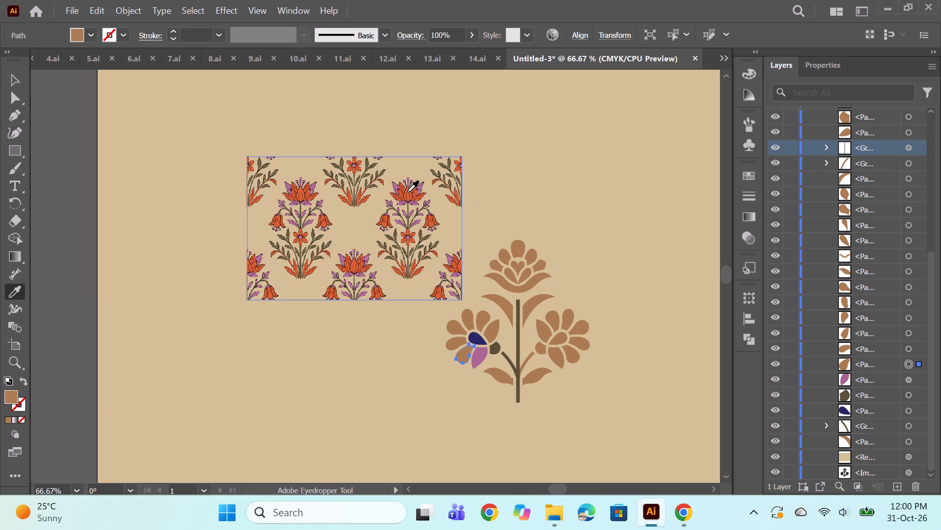
pyautogui.click(407, 192)
pyautogui.click(910, 348)
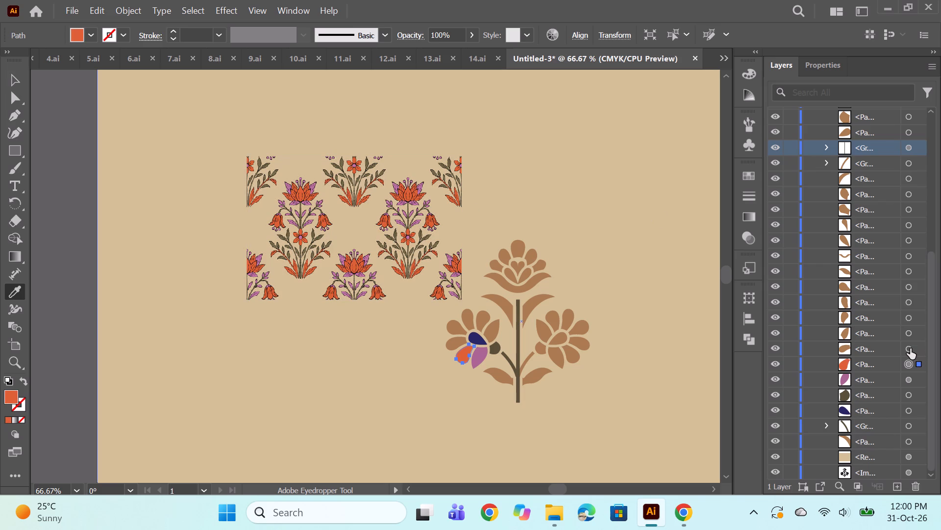
pyautogui.keyDown('ctrl'); pyautogui.click(910, 331); pyautogui.keyUp('ctrl')
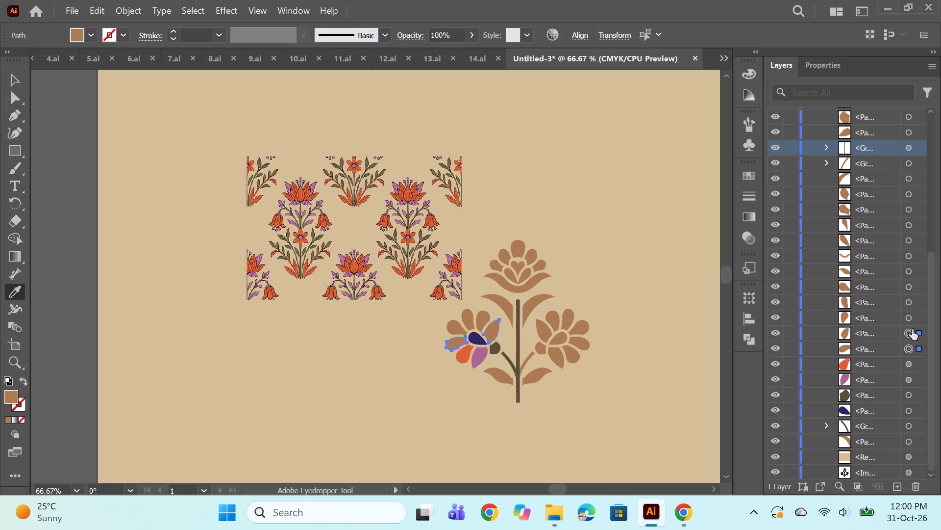
pyautogui.keyDown('ctrl'); pyautogui.click(909, 319); pyautogui.keyUp('ctrl')
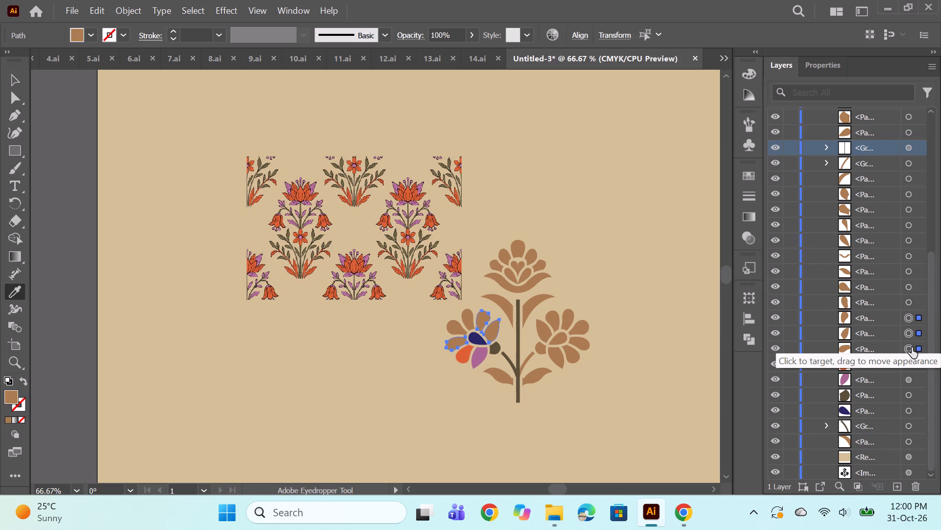
pyautogui.click(912, 347)
pyautogui.keyDown('ctrl'); pyautogui.click(908, 321); pyautogui.keyUp('ctrl')
pyautogui.keyDown('ctrl'); pyautogui.click(907, 300); pyautogui.keyUp('ctrl')
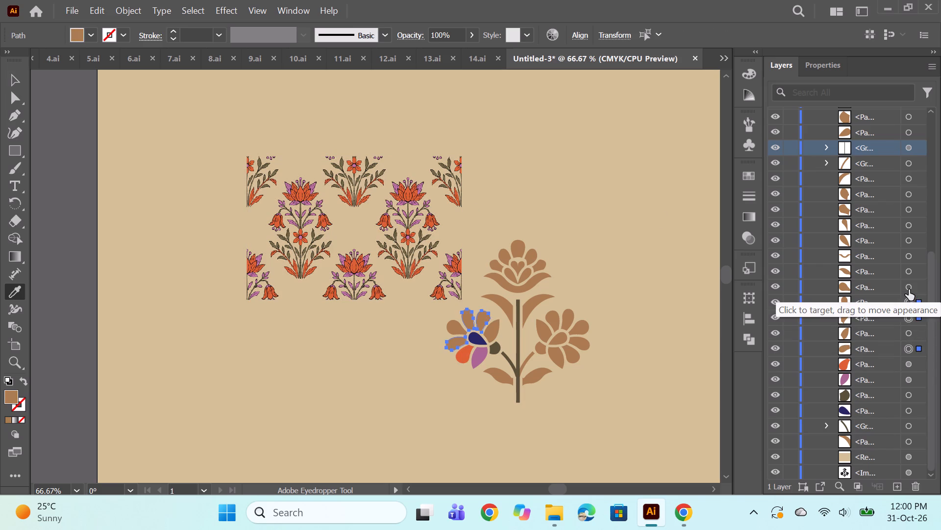
pyautogui.keyDown('ctrl'); pyautogui.click(909, 290); pyautogui.keyUp('ctrl')
pyautogui.click(462, 358)
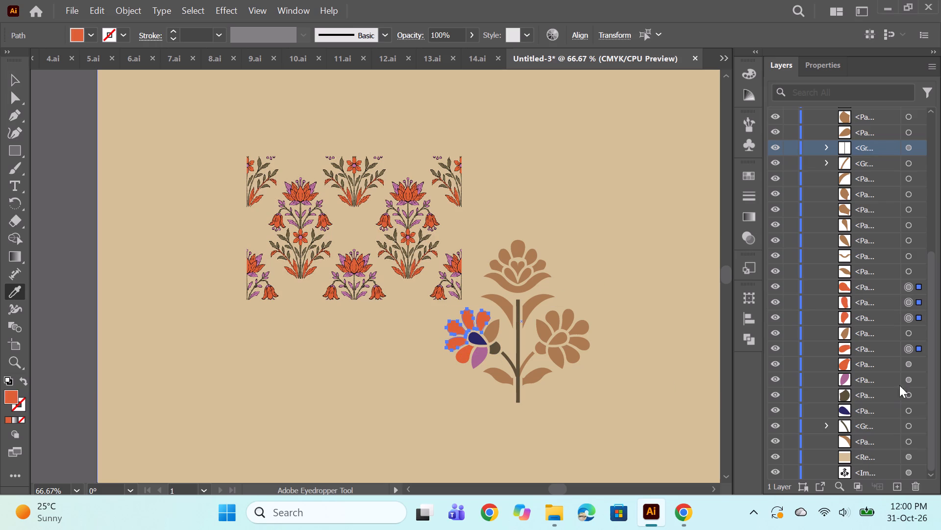
# Fill the left flower's upper inner petal facing the stem with the mauve sampled from its lower petal.
pyautogui.click(905, 333)
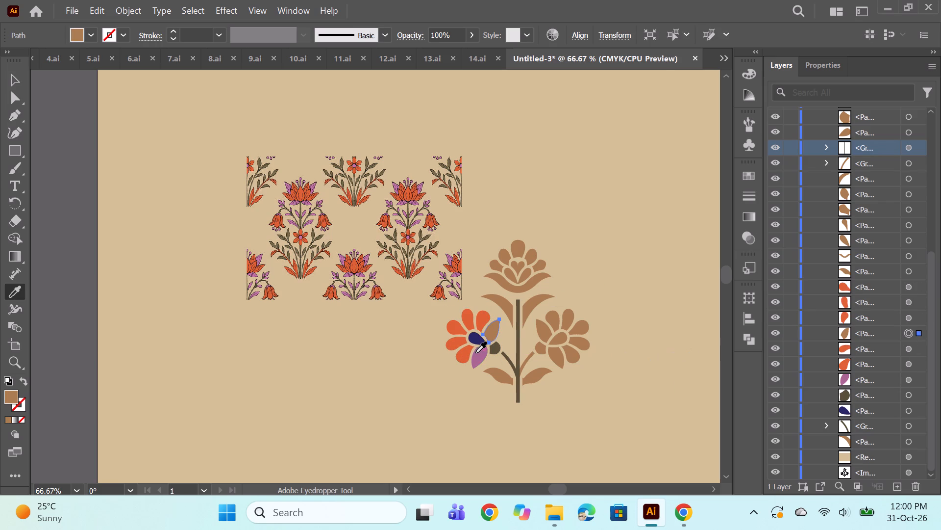
pyautogui.click(475, 353)
# Fill the lower left leaf beside the stem with the dark olive brown sampled from the left flower's base.
pyautogui.press('space')
pyautogui.press('space')
pyautogui.press('space')
pyautogui.moveTo(638, 365); pyautogui.dragTo(576, 357)
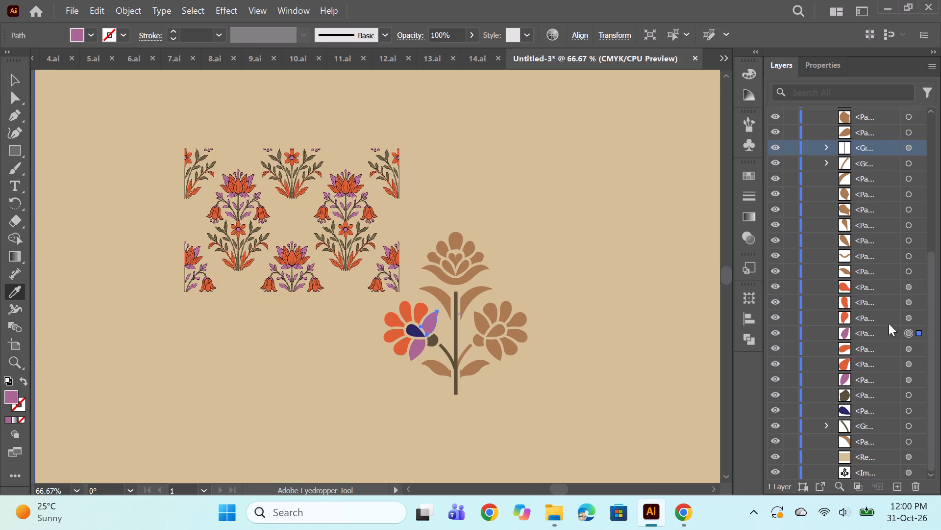
pyautogui.click(910, 273)
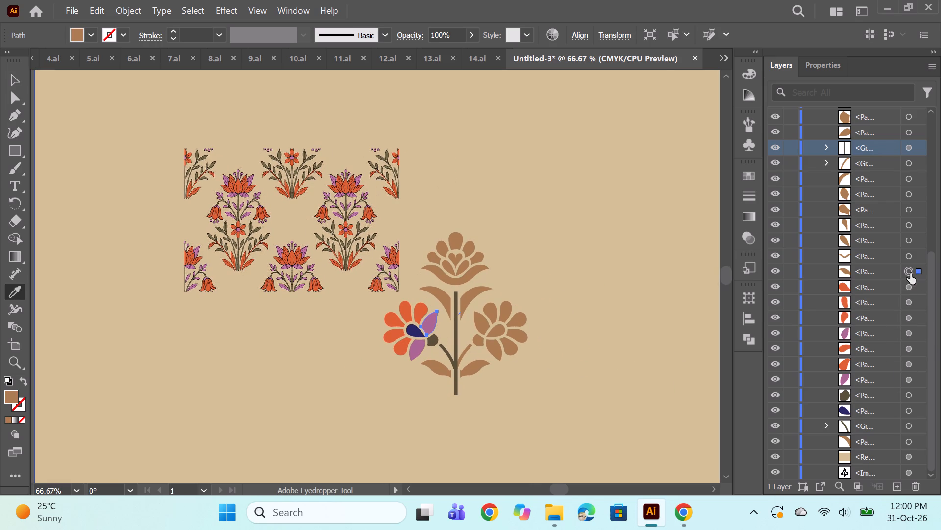
pyautogui.click(429, 344)
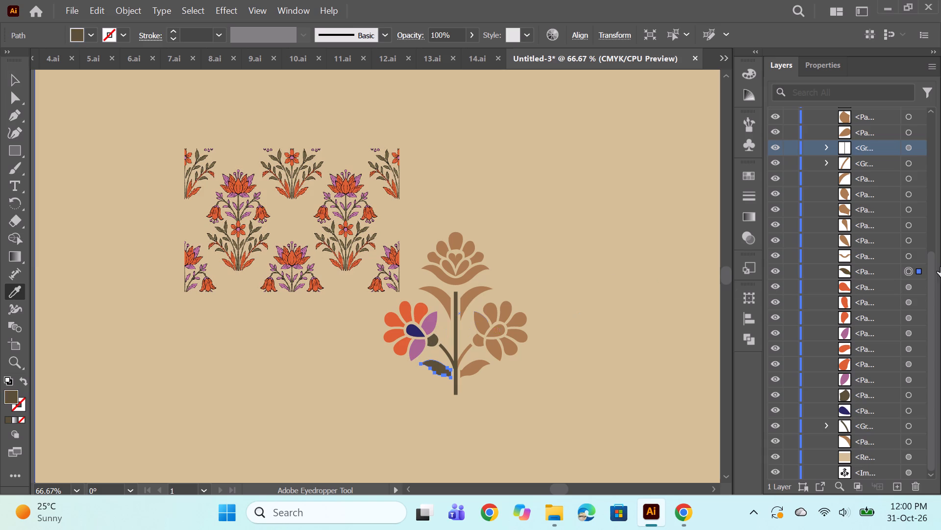
# Fill the wide curved base of the top flower with the orange-red sampled from the left flower's petals.
pyautogui.click(908, 253)
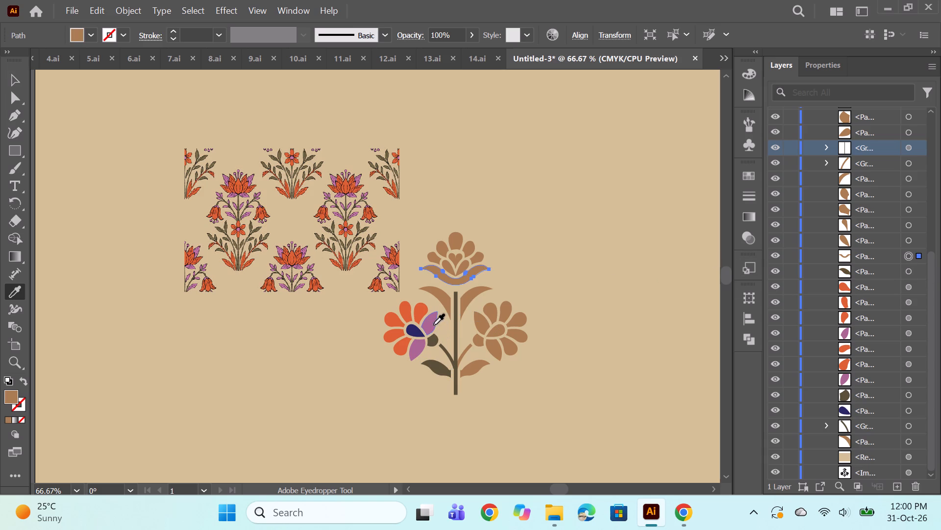
pyautogui.click(421, 309)
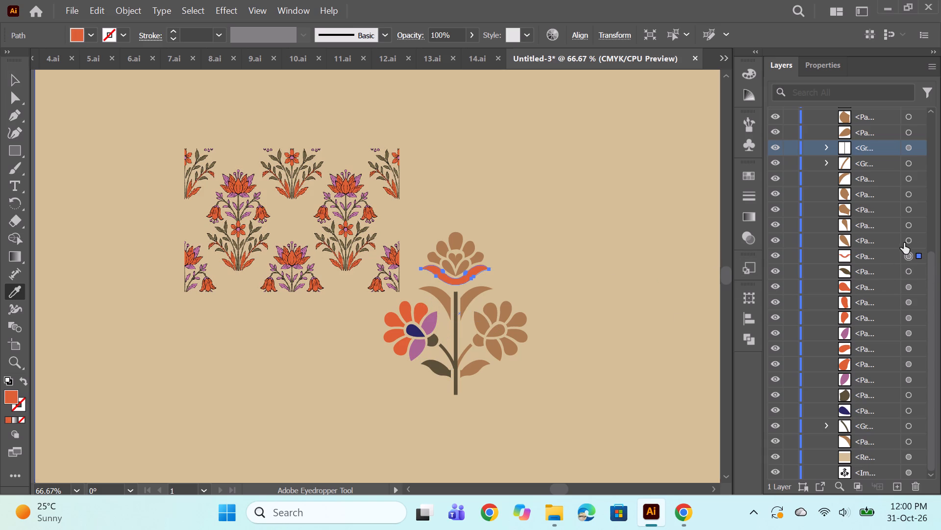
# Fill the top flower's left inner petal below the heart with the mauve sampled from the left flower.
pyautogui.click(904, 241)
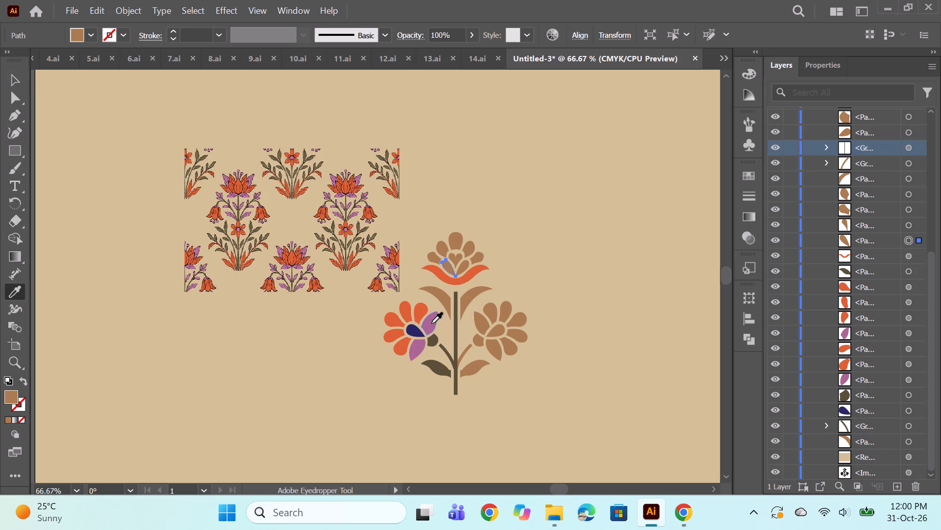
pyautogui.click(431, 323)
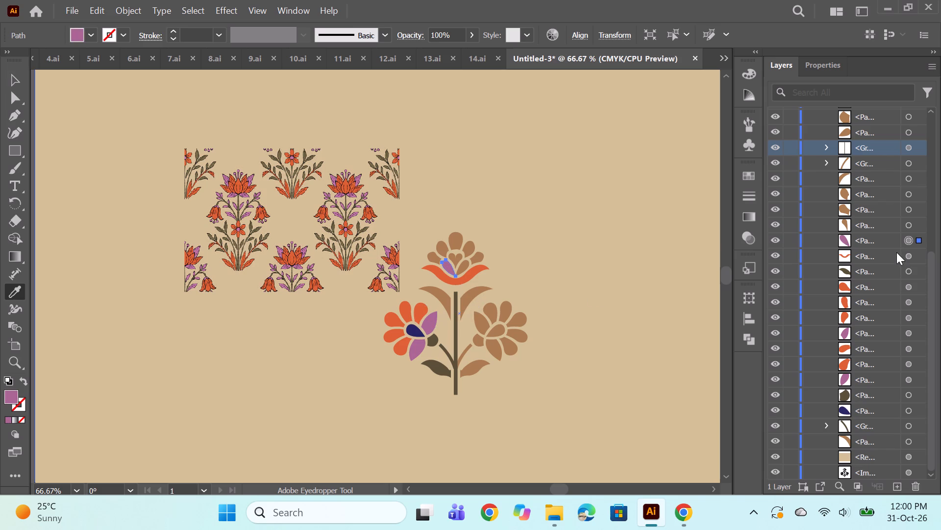
# Fill the left half of the top flower's heart with the orange-red sampled from the left flower.
pyautogui.click(908, 225)
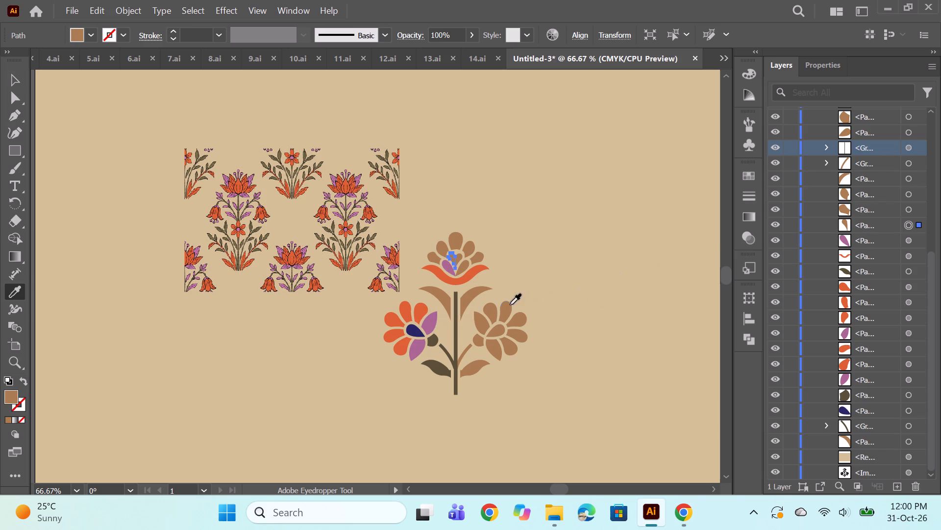
pyautogui.click(418, 318)
# Fill the top flower's two left outer petals with the mauve sampled from the left flower's upper inner petal.
pyautogui.moveTo(911, 212); pyautogui.dragTo(906, 208)
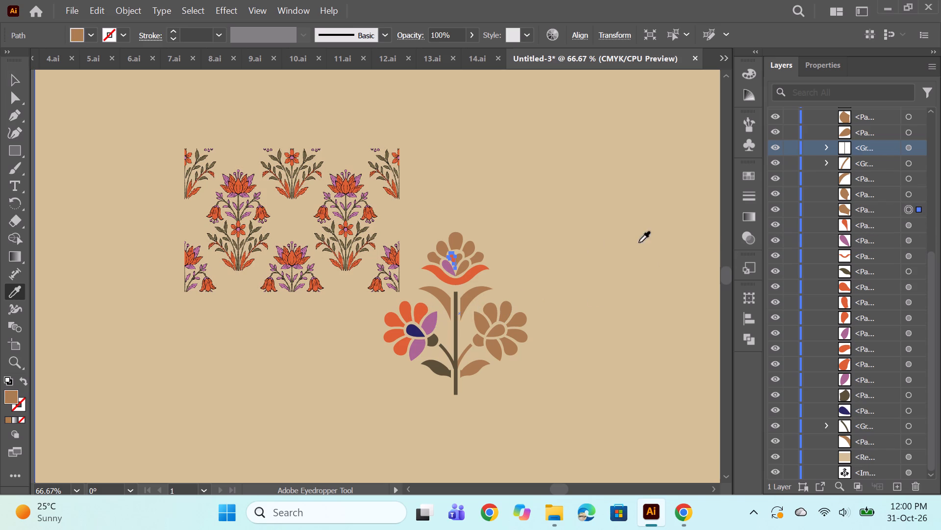
pyautogui.click(429, 321)
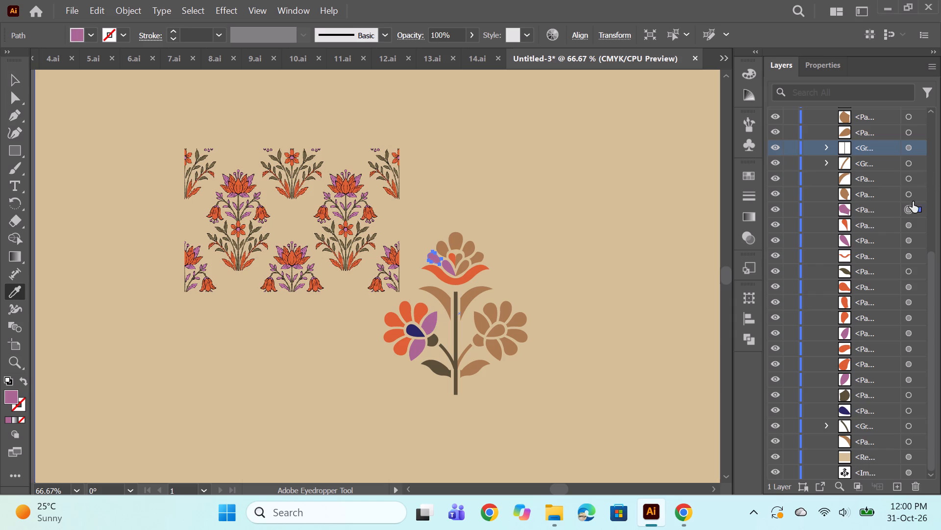
pyautogui.click(911, 194)
pyautogui.click(434, 325)
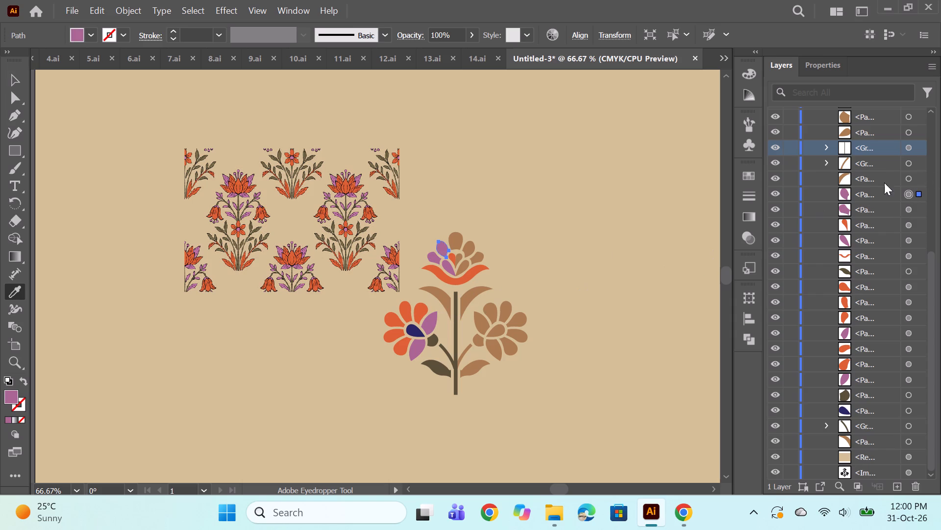
# Fill the upper right leaf and the right curved branch with the dark olive brown sampled from the finished leaves.
pyautogui.click(913, 180)
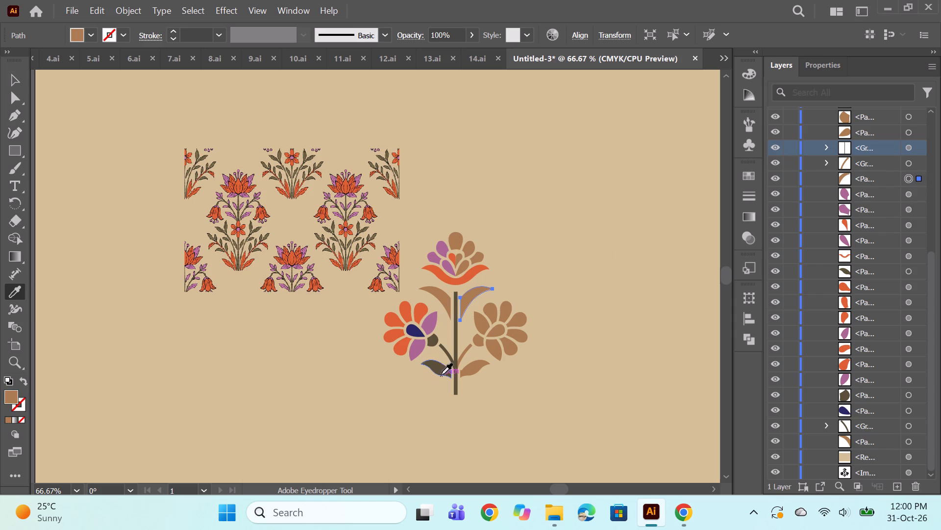
pyautogui.click(441, 371)
pyautogui.click(907, 163)
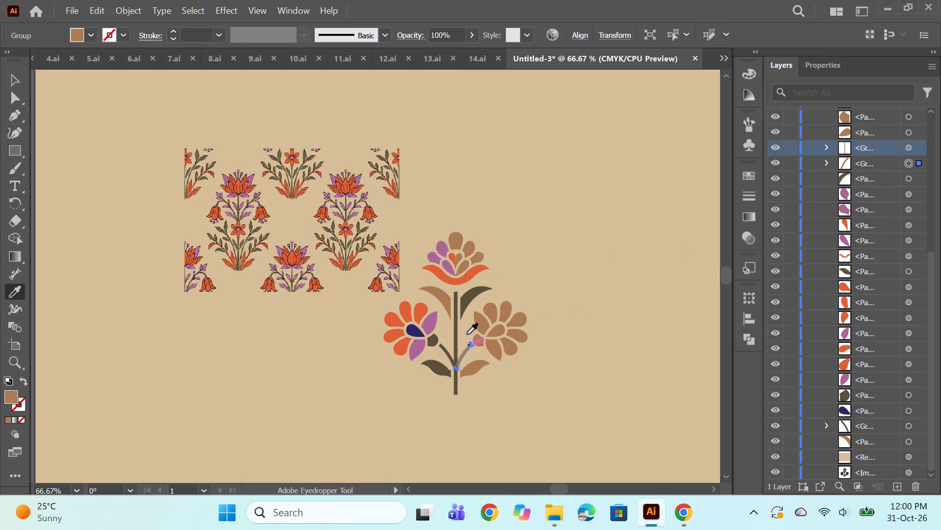
pyautogui.click(475, 292)
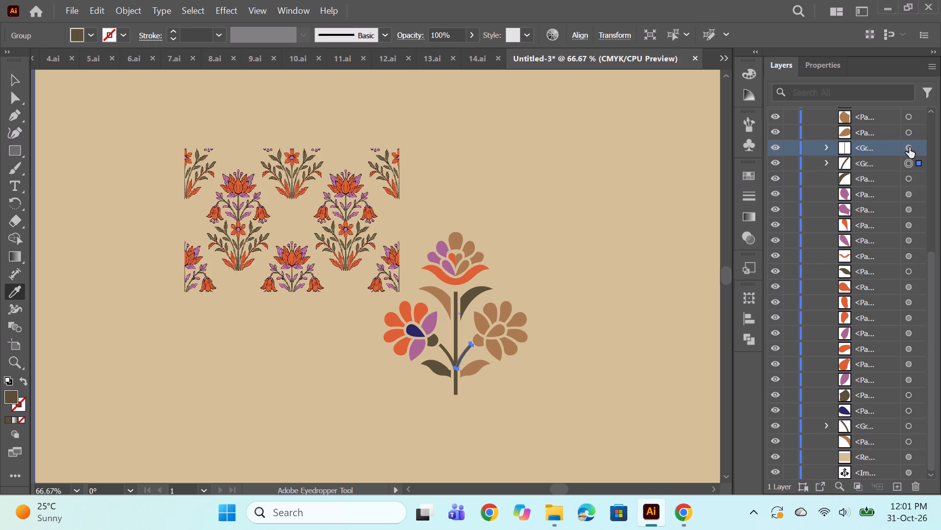
# Fill the teardrop-shaped centre of the right side flower with the dark navy blue sampled from the left flower's centre.
pyautogui.click(909, 147)
pyautogui.click(906, 132)
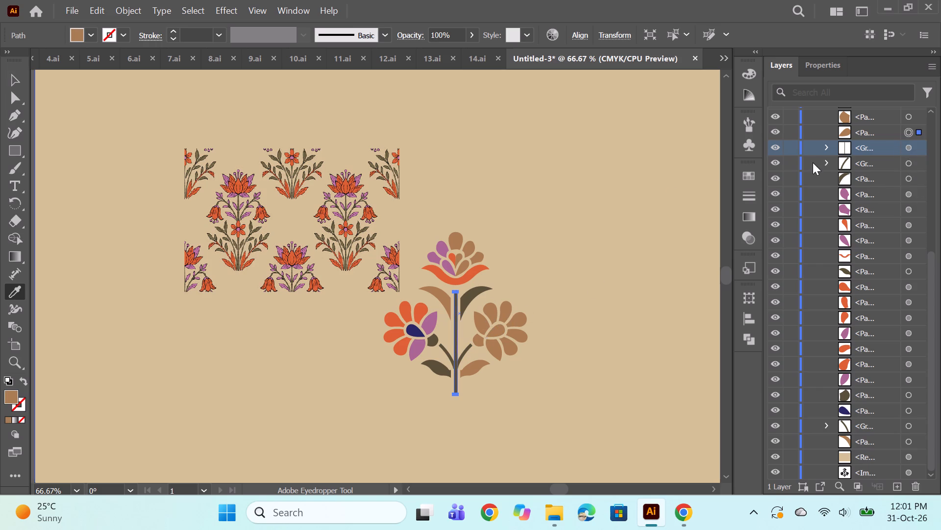
pyautogui.click(418, 330)
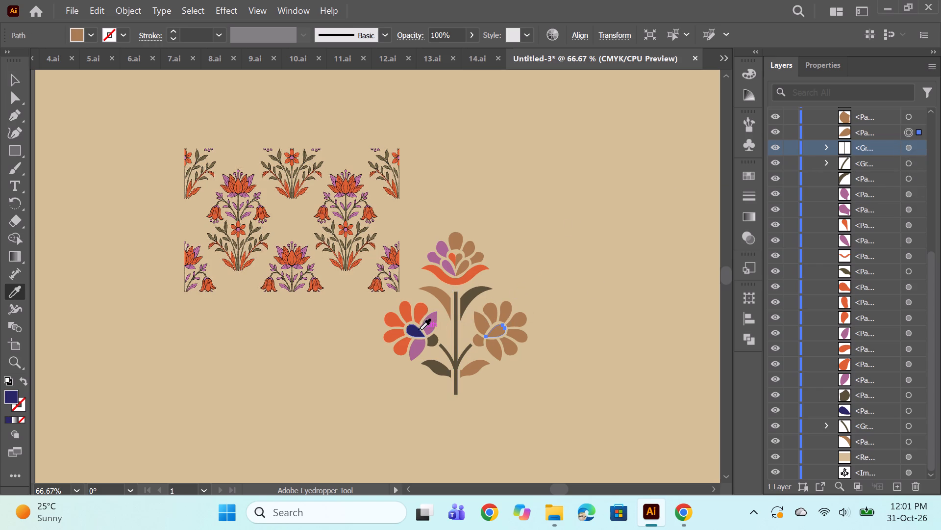
# Recolour the top flower's left inner petal below the heart with the dark navy blue sampled from the right flower's centre.
pyautogui.scroll(2, 866, 307)
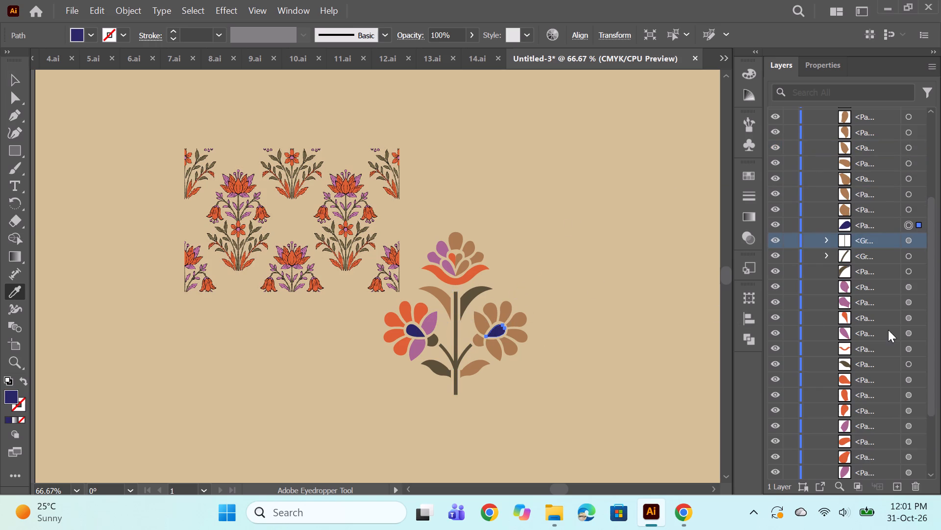
pyautogui.click(908, 335)
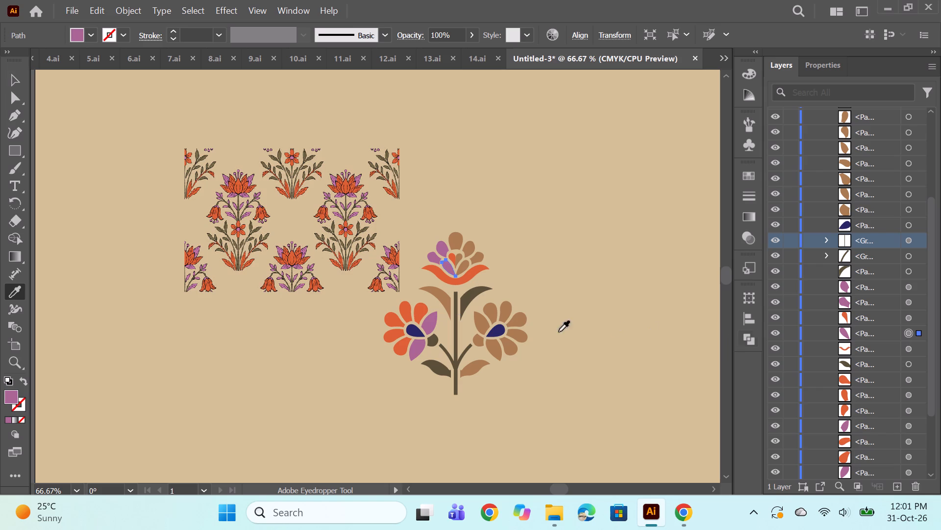
pyautogui.click(501, 330)
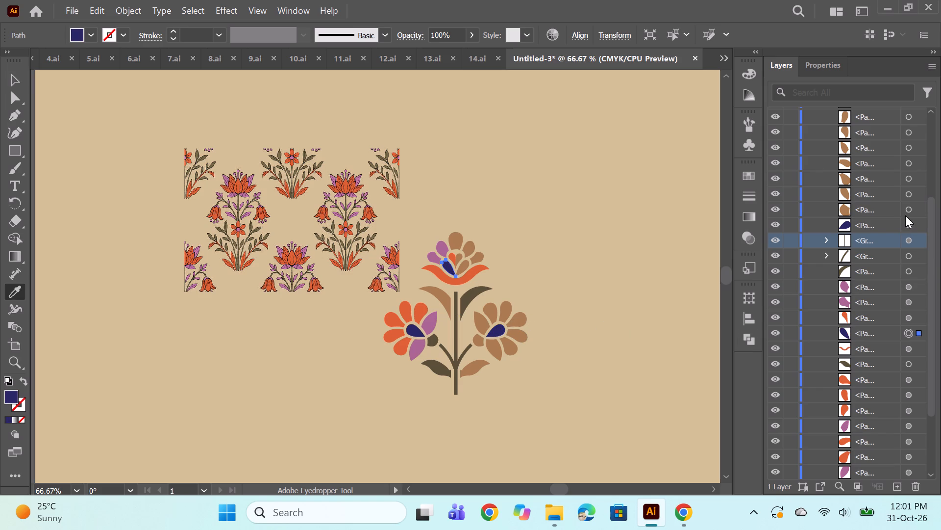
# Fill the small rounded base of the right side flower with the dark olive brown sampled from the upper right leaf.
pyautogui.click(906, 210)
pyautogui.click(476, 294)
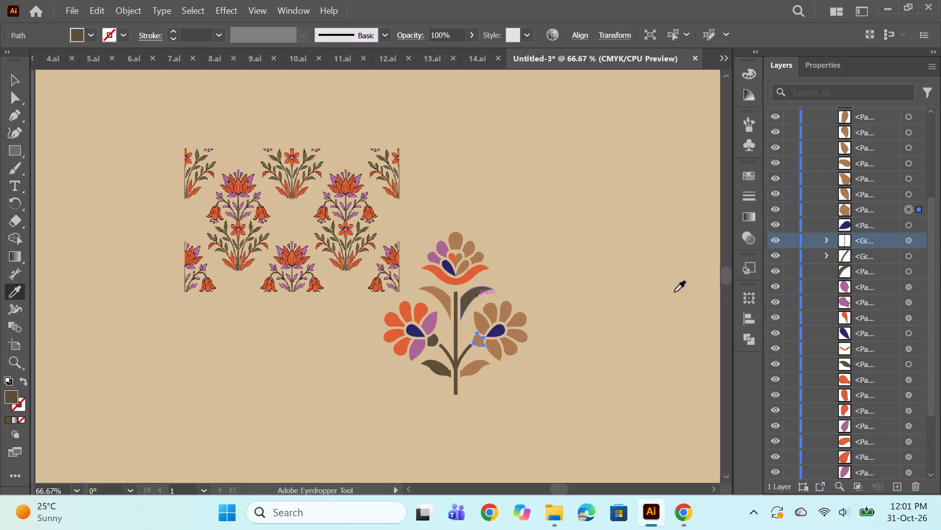
# Fill the right flower's lower inner petal beside its olive base with the mauve sampled from the left flower.
pyautogui.click(909, 195)
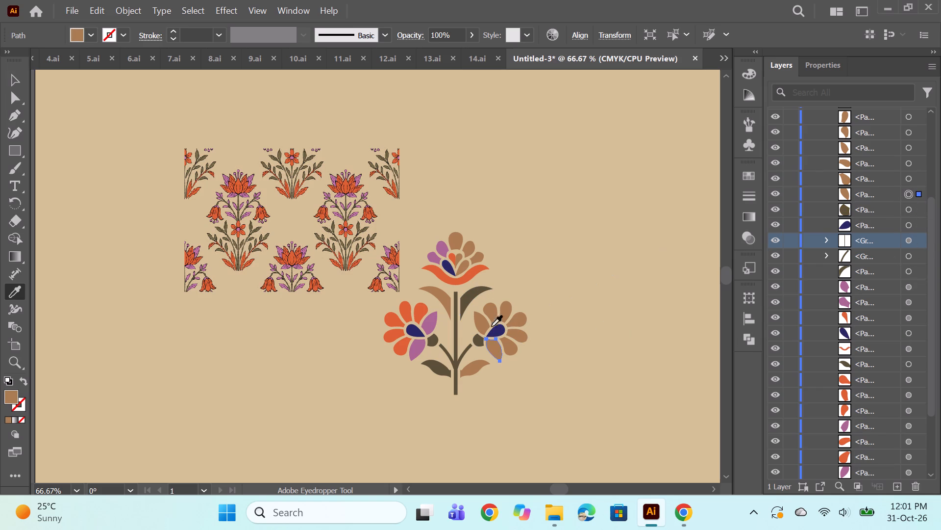
pyautogui.click(427, 326)
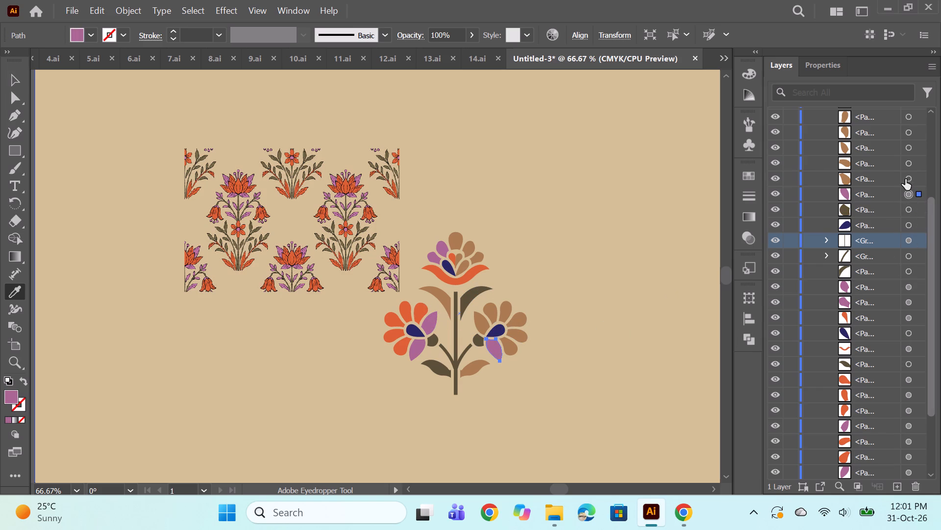
# Fill the right flower's two lower outer petals with the orange-red used on the left flower's outer petals.
pyautogui.click(908, 177)
pyautogui.click(415, 316)
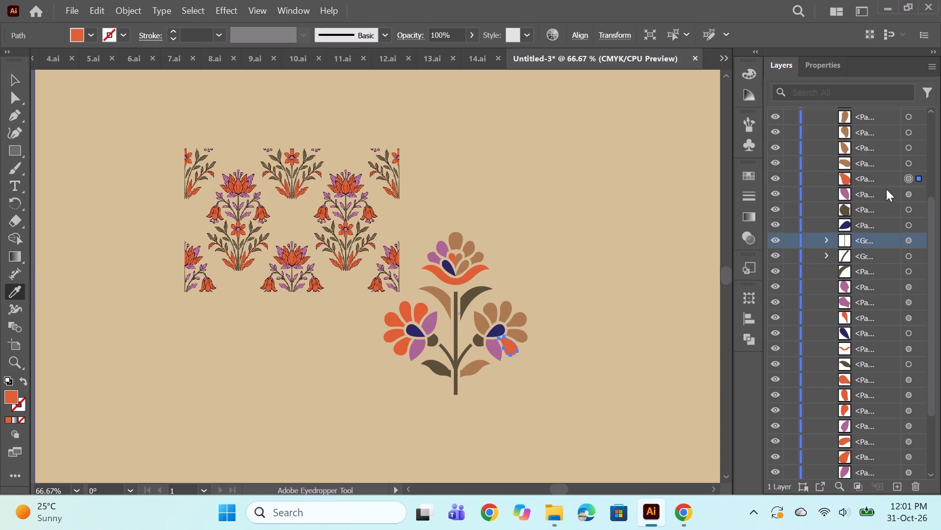
pyautogui.click(909, 160)
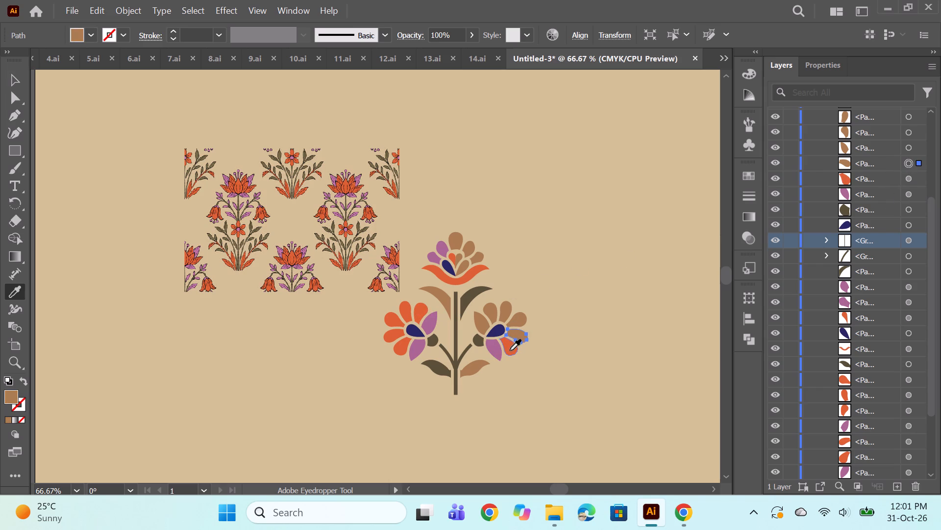
pyautogui.click(510, 350)
# Fill the right flower's upper inner petal facing the stem with the mauve sampled from the left flower.
pyautogui.click(909, 144)
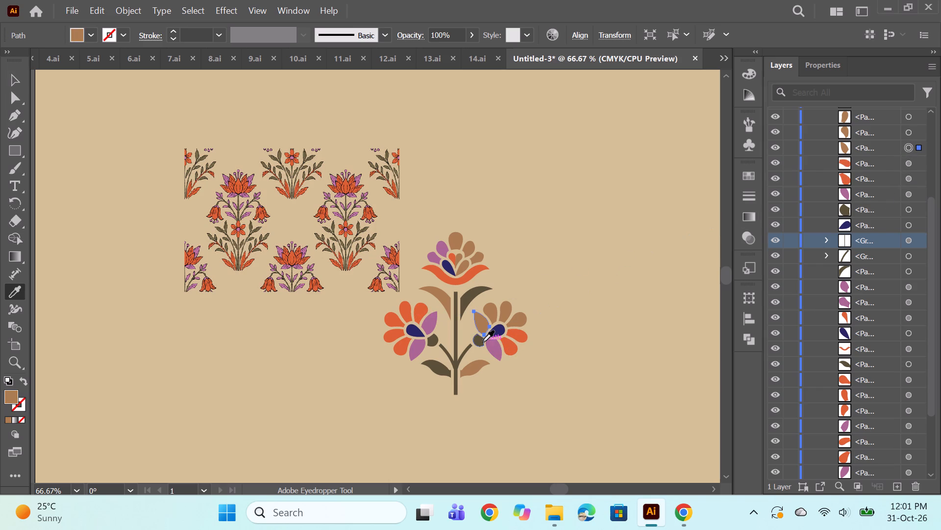
pyautogui.click(476, 341)
pyautogui.click(432, 327)
# Fill the right flower's two upper outer petals nearest the stem with the orange-red sampled from its lower outer petals.
pyautogui.scroll(2, 873, 282)
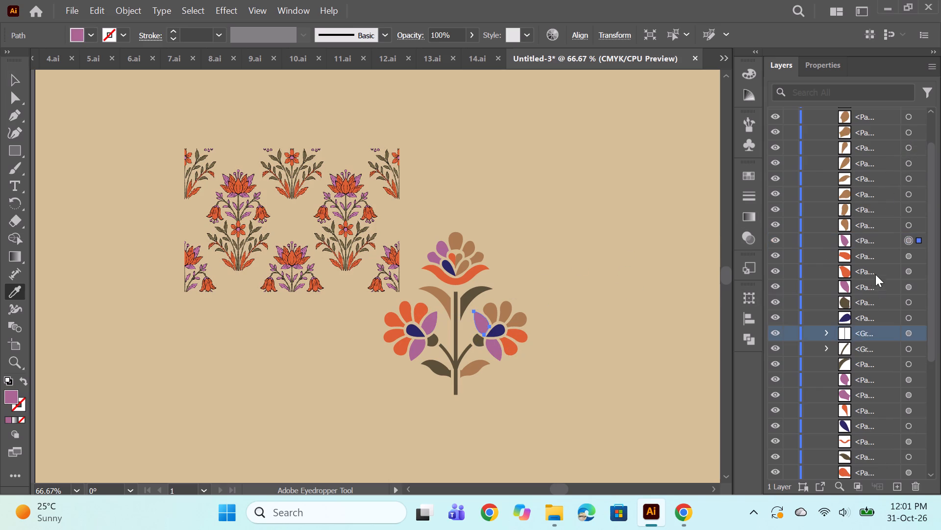
pyautogui.click(908, 225)
pyautogui.click(520, 335)
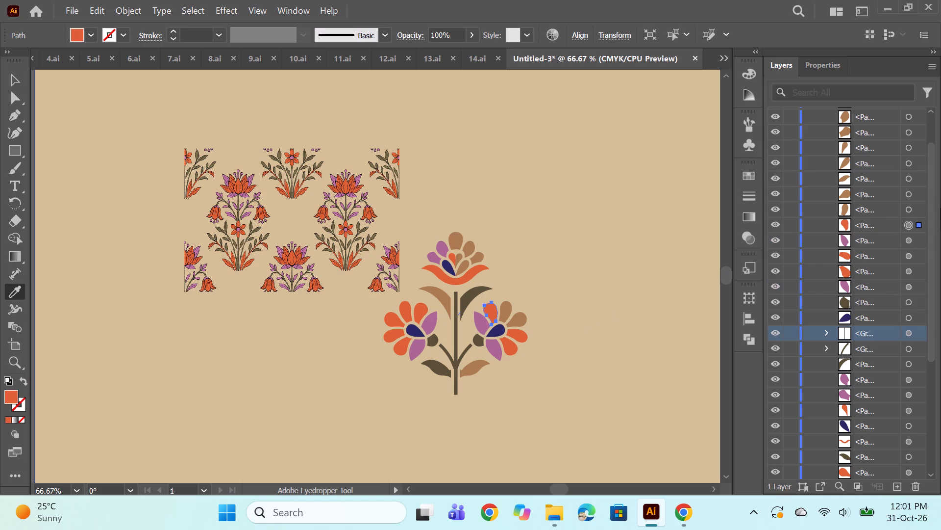
pyautogui.click(909, 213)
pyautogui.click(516, 337)
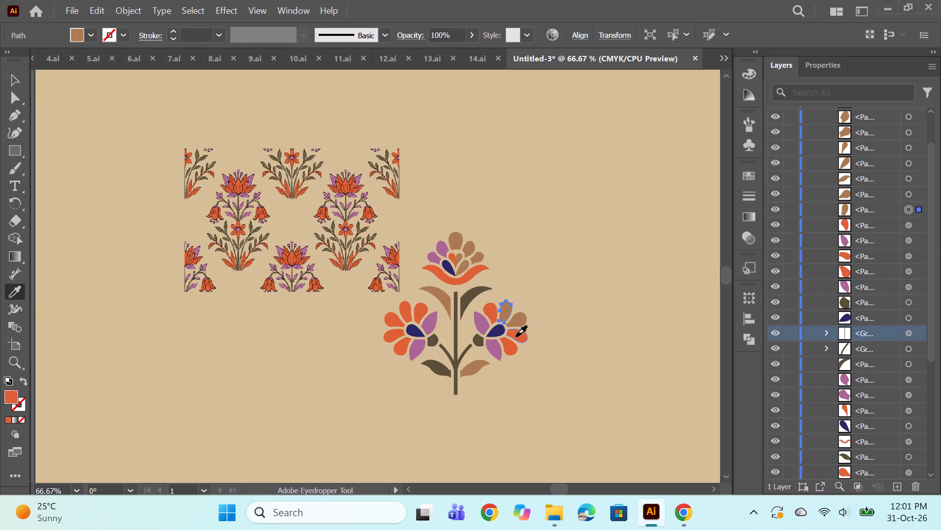
# Fill the right flower's last tan outer petal with the orange-red sampled from its neighbouring petal.
pyautogui.click(908, 198)
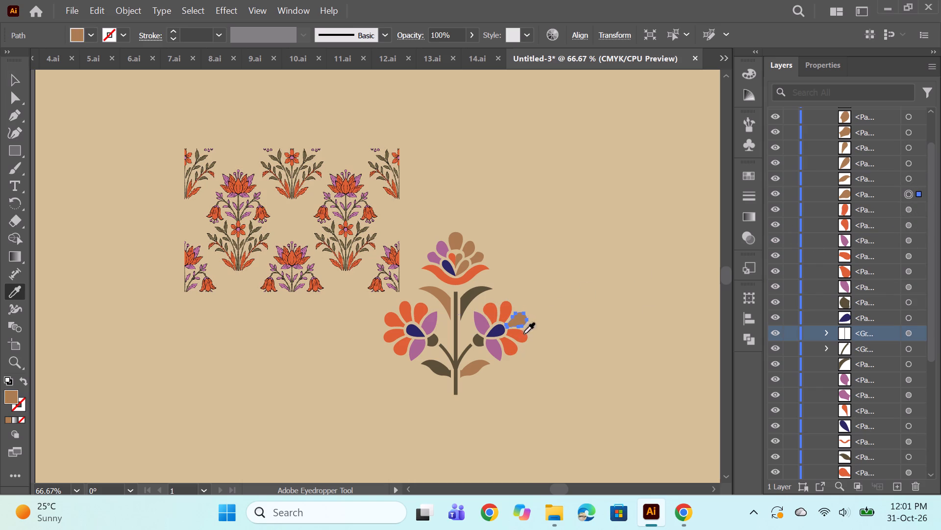
pyautogui.click(518, 338)
# Fill the tan lower right leaf at the stem's base with the dark olive sampled from the upper right leaf.
pyautogui.scroll(3, 876, 276)
pyautogui.click(908, 221)
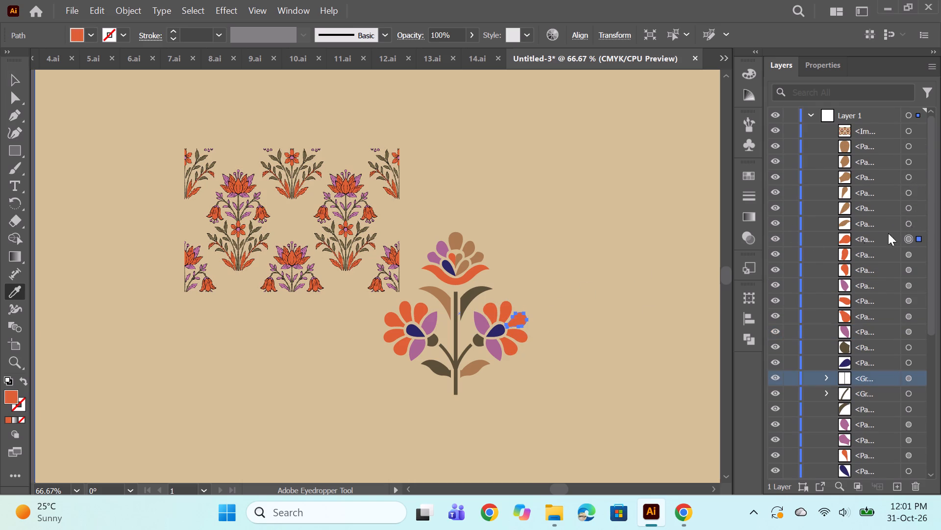
pyautogui.click(472, 295)
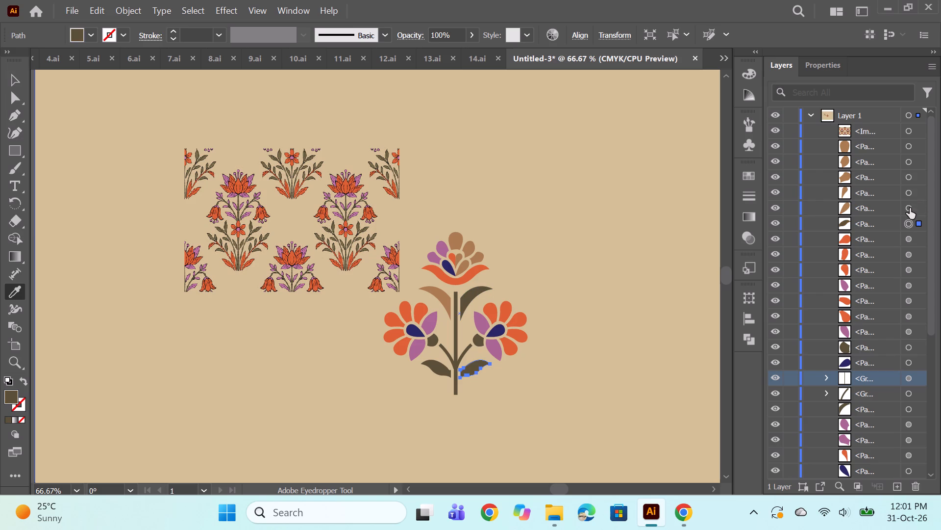
# Fill the top flower's right inner teardrop with navy and its heart's right half with orange-red, both sampled from the right flower.
pyautogui.click(910, 211)
pyautogui.click(495, 332)
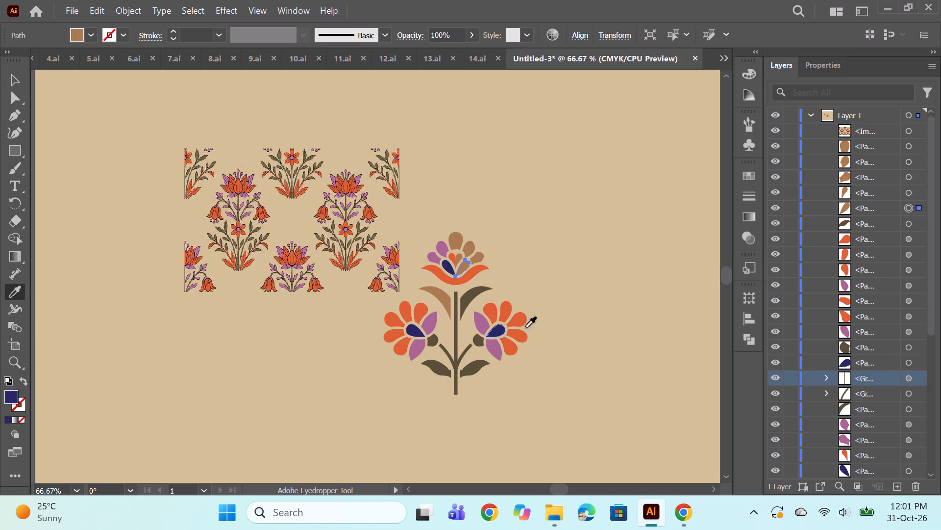
pyautogui.click(909, 189)
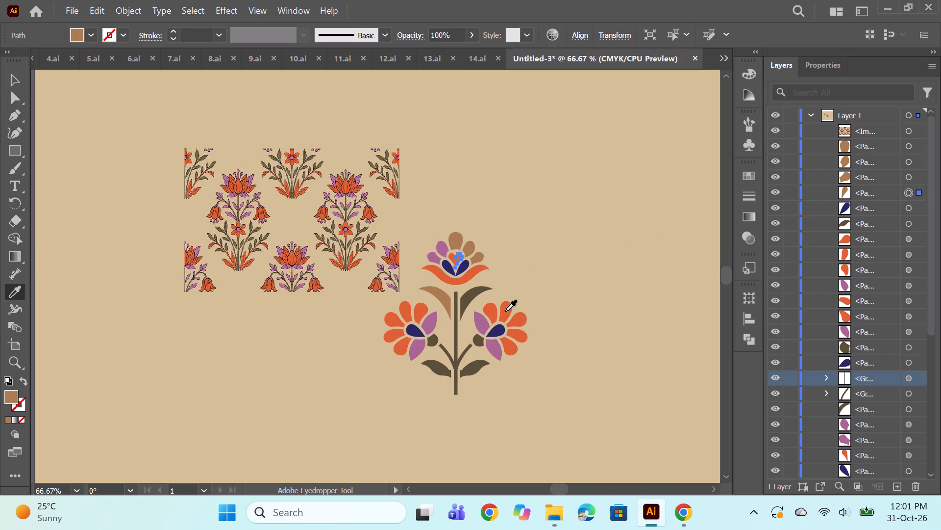
pyautogui.click(505, 311)
# Fill the top flower's two right petals and its central top petal with the mauve sampled from its left petals.
pyautogui.click(909, 177)
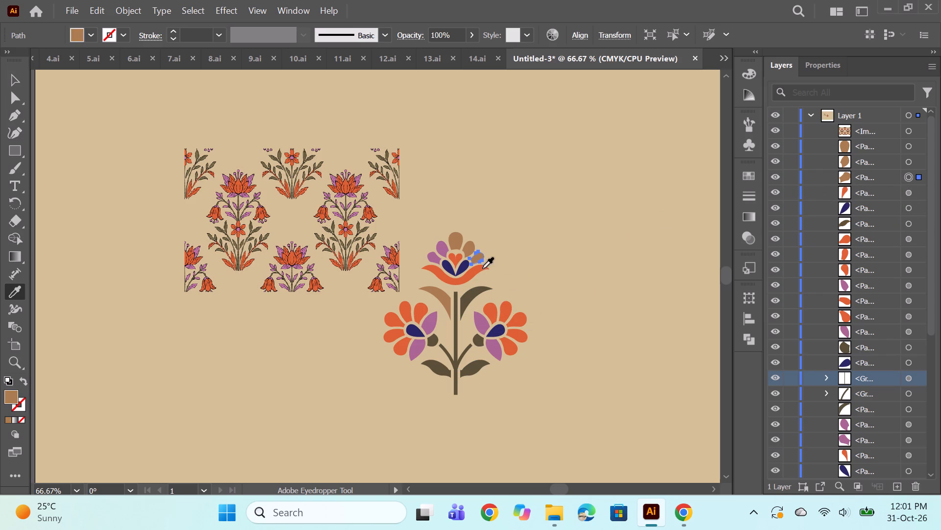
pyautogui.click(438, 249)
pyautogui.moveTo(913, 162); pyautogui.dragTo(909, 164)
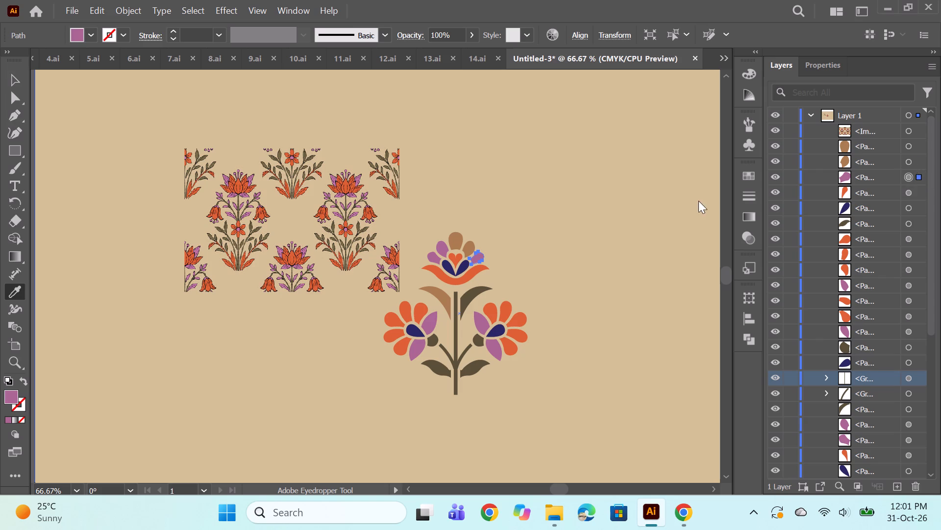
pyautogui.click(445, 248)
pyautogui.moveTo(911, 147); pyautogui.dragTo(906, 146)
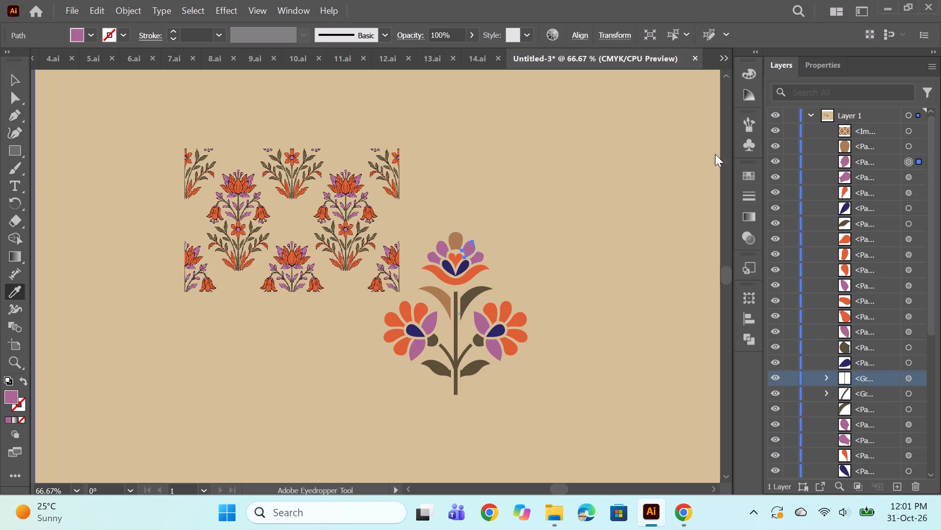
pyautogui.click(439, 253)
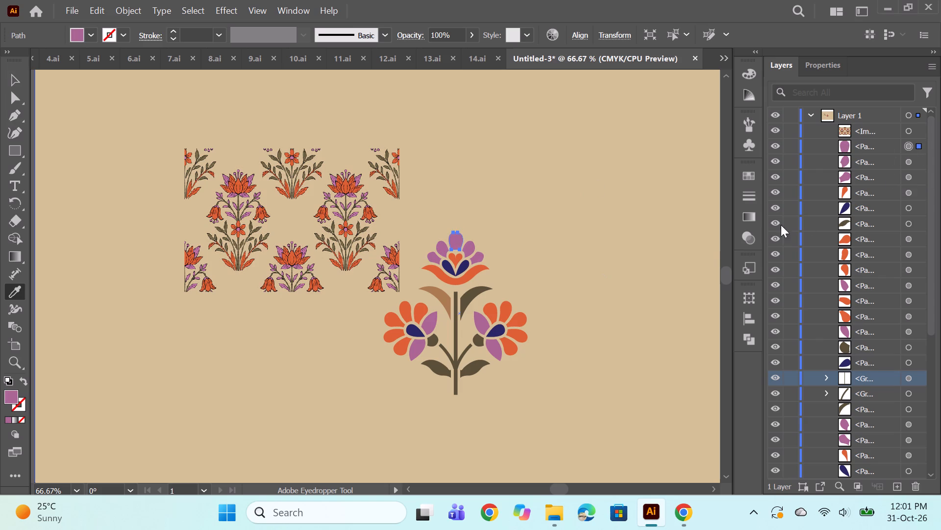
# Delete the block-printed fabric reference image from the beige background.
pyautogui.keyDown('ctrl'); pyautogui.click(650, 275); pyautogui.keyUp('ctrl')
pyautogui.keyDown('alt'); pyautogui.scroll(-2, 573, 242); pyautogui.keyUp('alt')
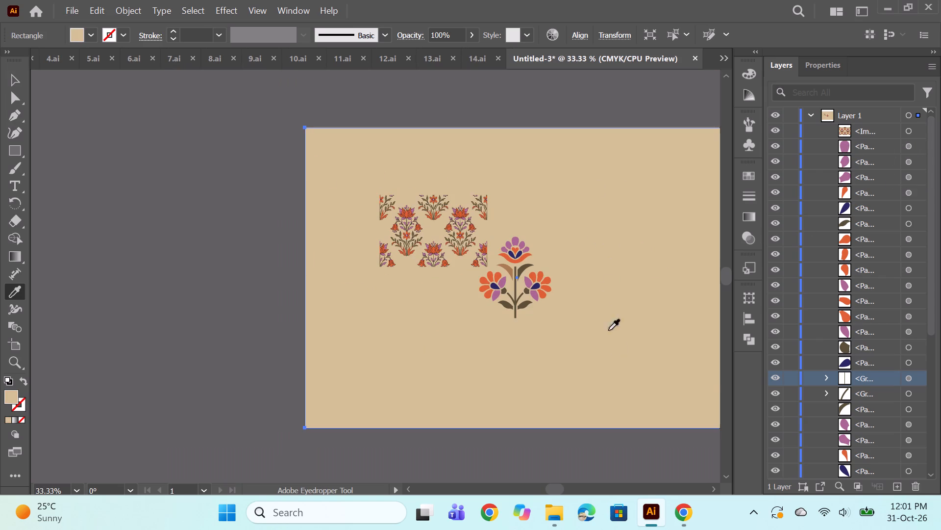
pyautogui.press('space')
pyautogui.press('space')
pyautogui.press('space')
pyautogui.moveTo(619, 374); pyautogui.dragTo(498, 394)
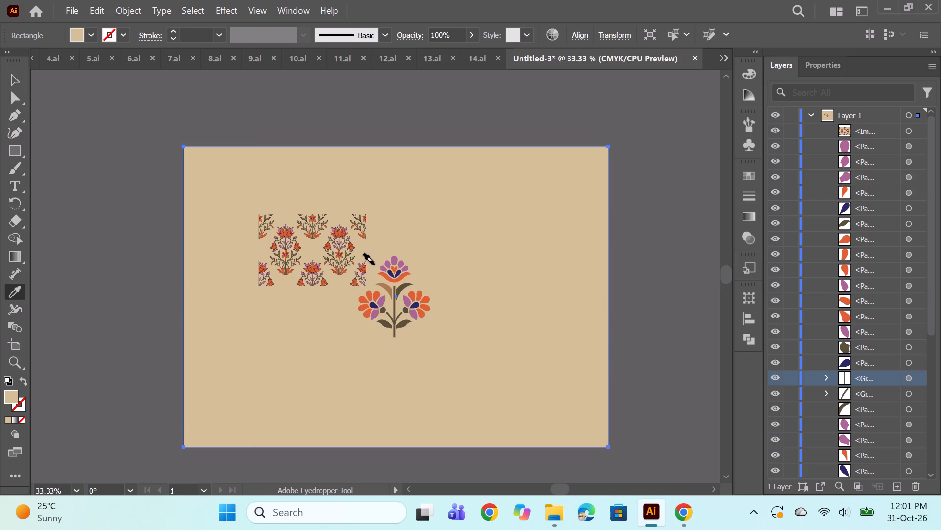
pyautogui.keyDown('alt'); pyautogui.scroll(1, 379, 265); pyautogui.keyUp('alt')
pyautogui.moveTo(9, 83); pyautogui.dragTo(23, 88)
pyautogui.click(292, 265)
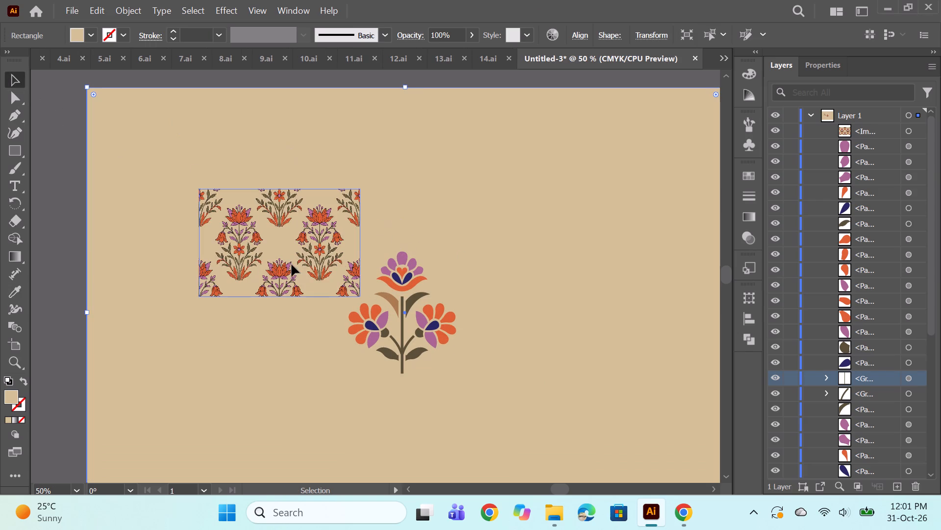
pyautogui.press('BackSpace')
# Group all the flower motif's shapes, leaving out the background rectangle and the original traced image.
pyautogui.keyDown('alt'); pyautogui.scroll(-1, 414, 286); pyautogui.keyUp('alt')
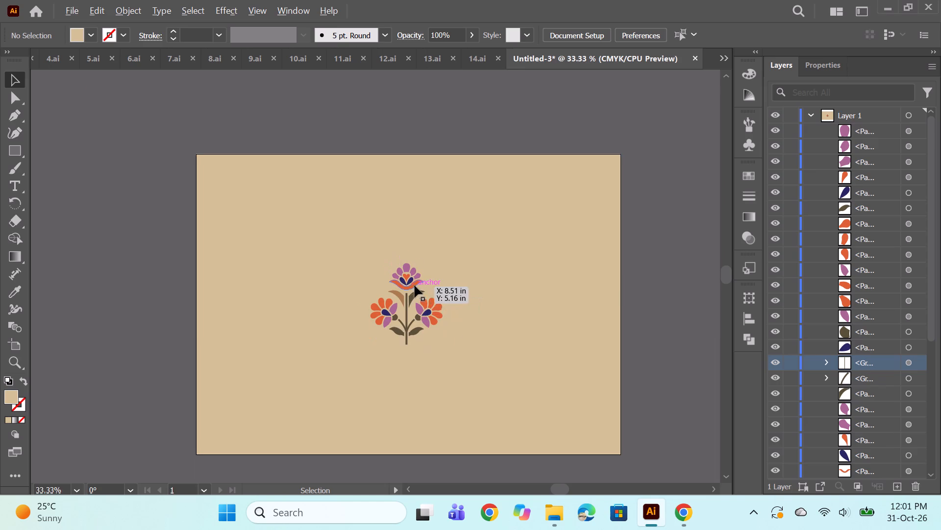
pyautogui.scroll(-2, 889, 140)
pyautogui.scroll(4, 872, 206)
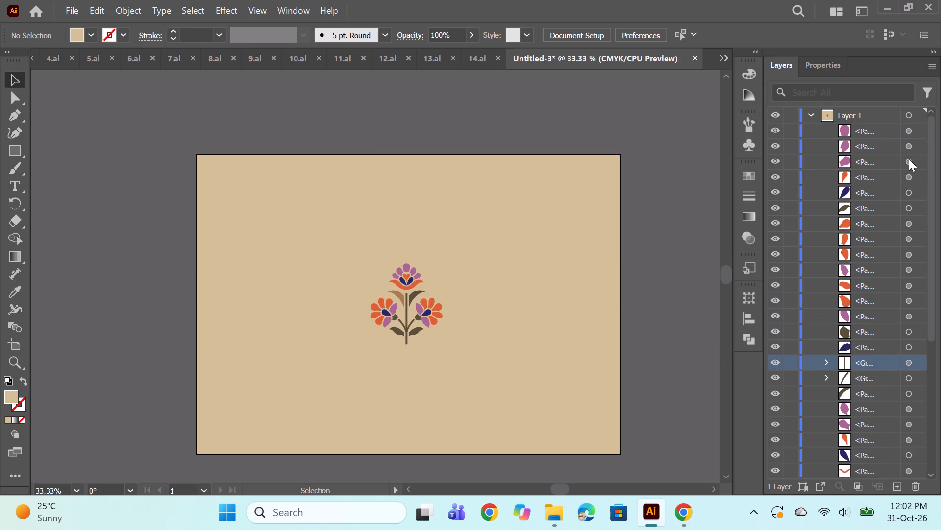
pyautogui.scroll(1, 906, 143)
pyautogui.click(907, 134)
pyautogui.scroll(-4, 847, 225)
pyautogui.scroll(8, 902, 153)
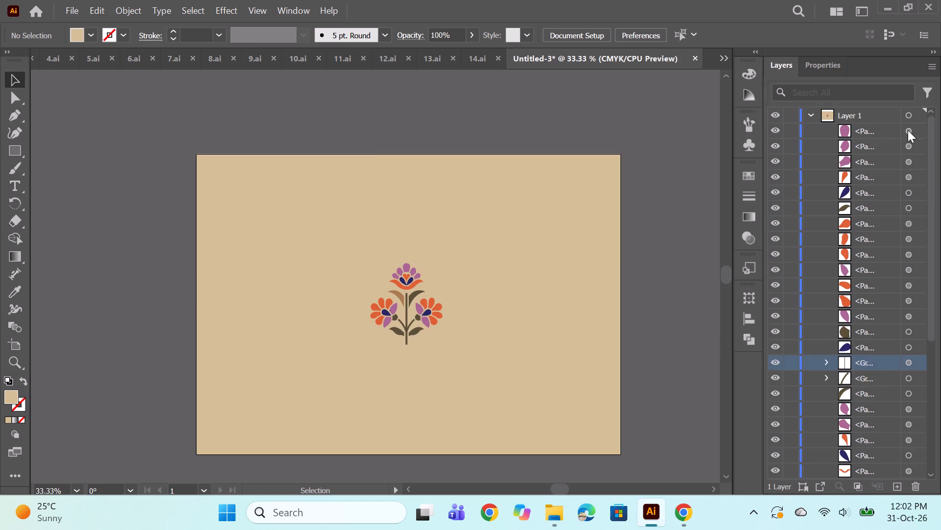
pyautogui.click(908, 130)
pyautogui.click(910, 128)
pyautogui.scroll(-6, 834, 228)
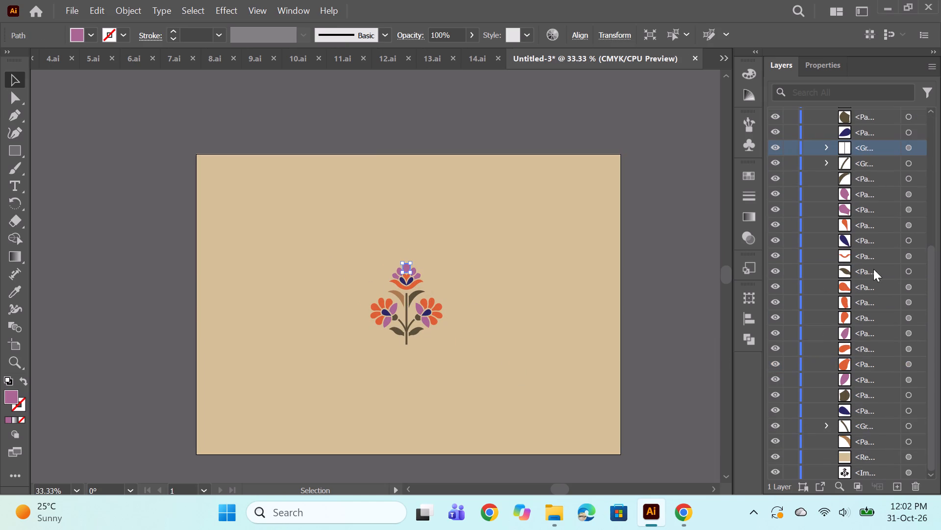
pyautogui.scroll(-5, 892, 304)
pyautogui.keyDown('shift'); pyautogui.click(909, 444); pyautogui.keyUp('shift')
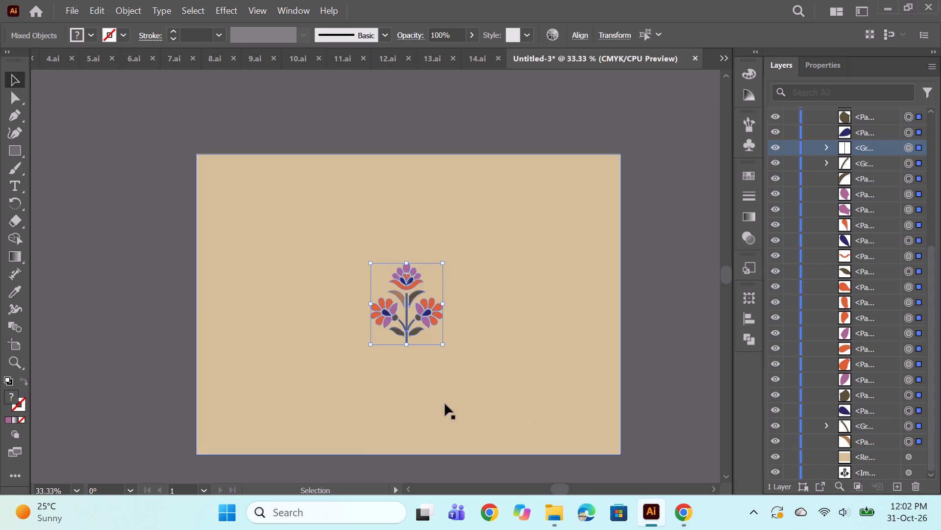
pyautogui.hotkey('ctrl', 'g')
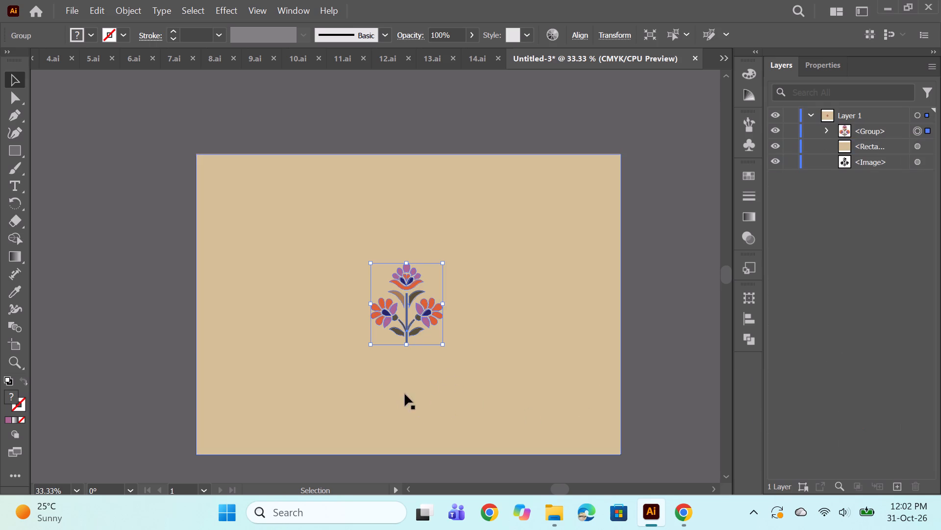
# Shrink the grouped motif slightly about its centre and move it near the beige background's upper-left corner.
pyautogui.keyDown('alt'); pyautogui.keyDown('shift'); pyautogui.moveTo(442, 344); pyautogui.dragTo(434, 339); pyautogui.keyUp('shift'); pyautogui.keyUp('alt')
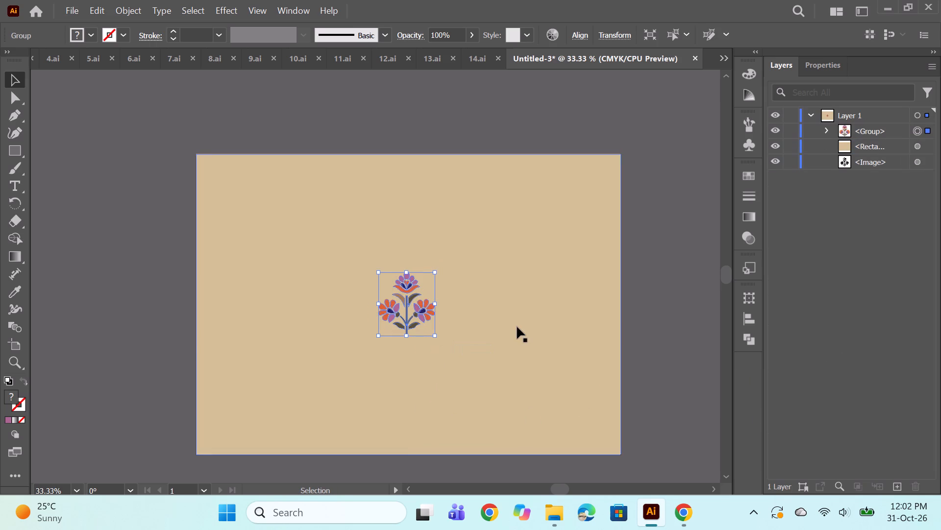
pyautogui.moveTo(426, 311); pyautogui.dragTo(282, 217)
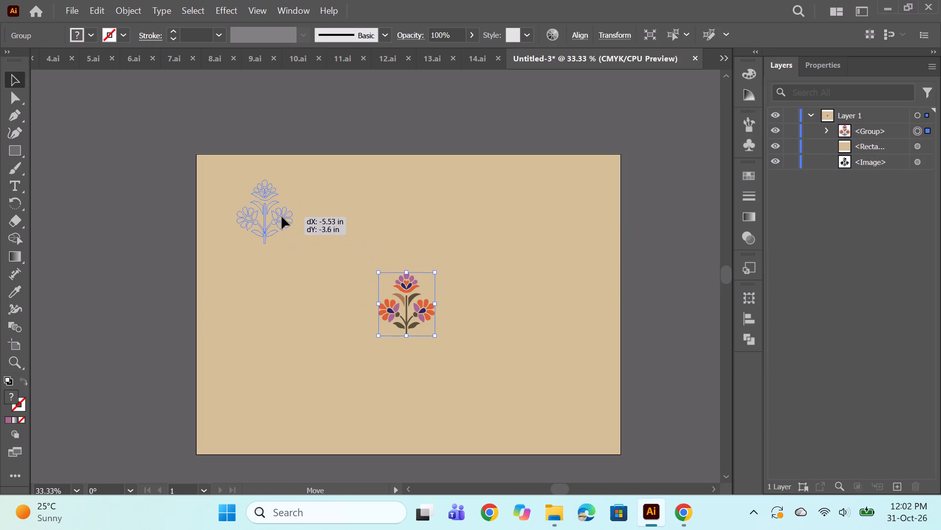
pyautogui.moveTo(282, 217); pyautogui.dragTo(272, 217)
pyautogui.click(398, 116)
# Fill the motif's tan upper left leaf inside the group with the dark olive sampled from the upper right leaf.
pyautogui.press('space')
pyautogui.press('space')
pyautogui.moveTo(382, 276); pyautogui.dragTo(397, 282)
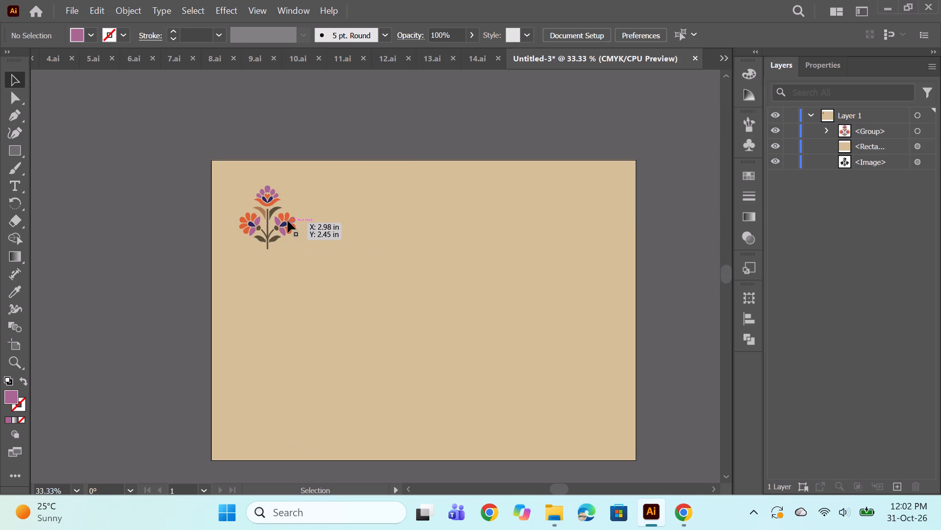
pyautogui.keyDown('alt'); pyautogui.scroll(3, 261, 193); pyautogui.keyUp('alt')
pyautogui.click(827, 131)
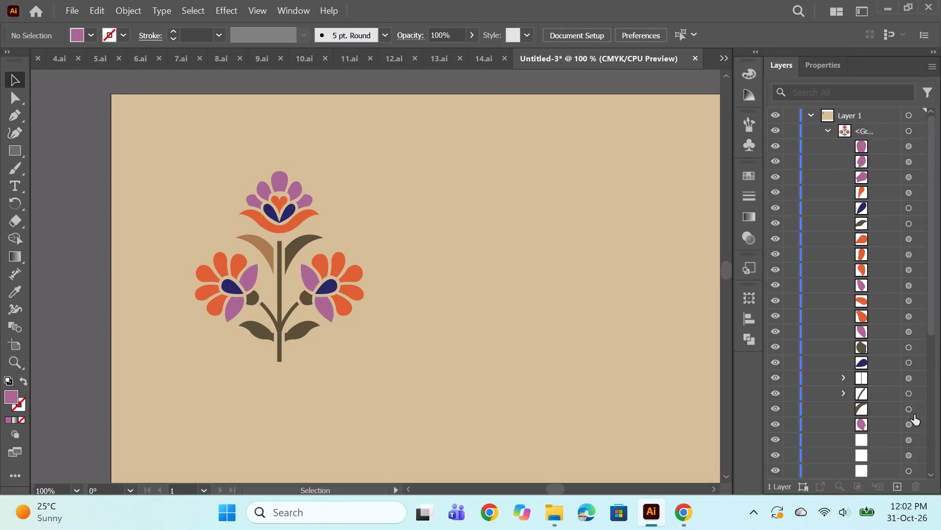
pyautogui.scroll(-2, 911, 415)
pyautogui.scroll(-1, 883, 285)
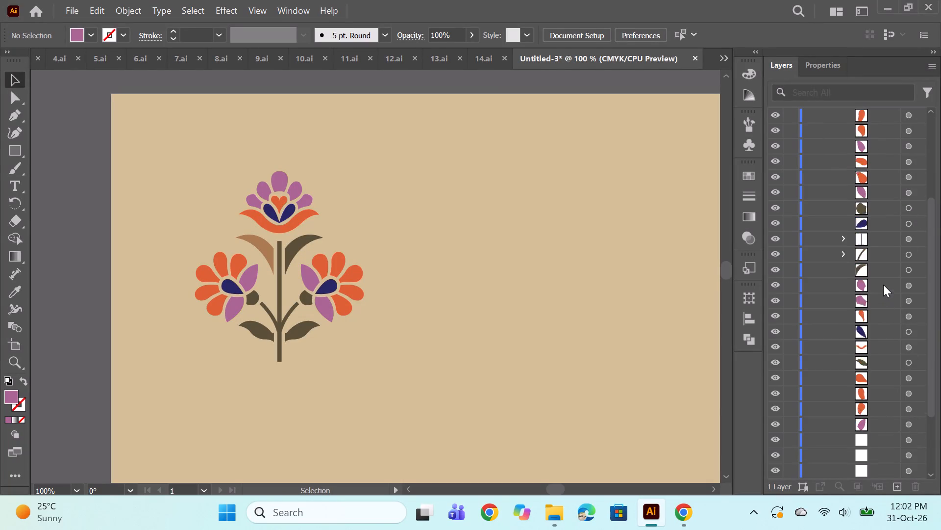
pyautogui.scroll(-1, 883, 285)
pyautogui.scroll(-4, 898, 338)
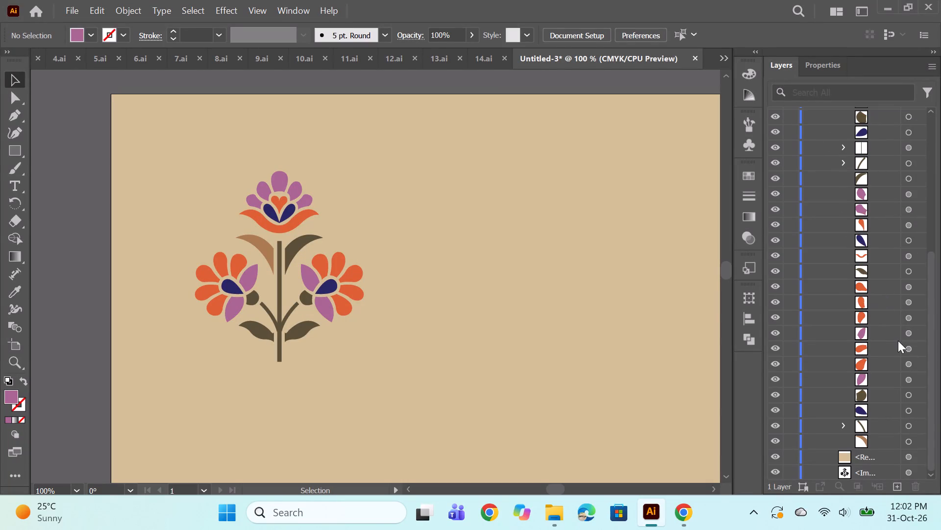
pyautogui.click(908, 440)
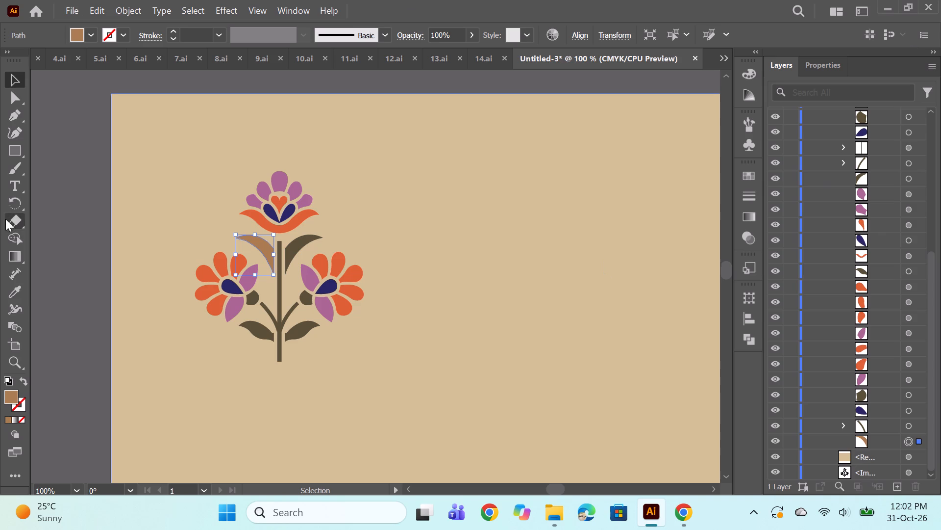
pyautogui.click(19, 299)
pyautogui.click(290, 247)
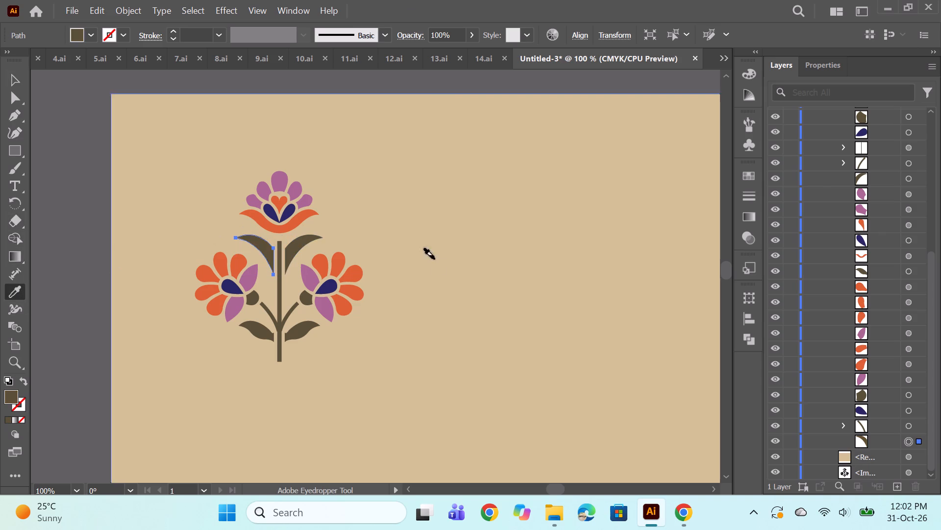
pyautogui.keyDown('alt'); pyautogui.scroll(-2, 429, 249); pyautogui.keyUp('alt')
pyautogui.keyDown('ctrl'); pyautogui.click(470, 265); pyautogui.keyUp('ctrl')
# Select every shape in the motif group and make a new pattern from them.
pyautogui.keyDown('alt'); pyautogui.scroll(-1, 441, 237); pyautogui.keyUp('alt')
pyautogui.press('space')
pyautogui.moveTo(602, 322); pyautogui.dragTo(496, 291)
pyautogui.scroll(6, 926, 365)
pyautogui.click(910, 144)
pyautogui.scroll(-7, 892, 274)
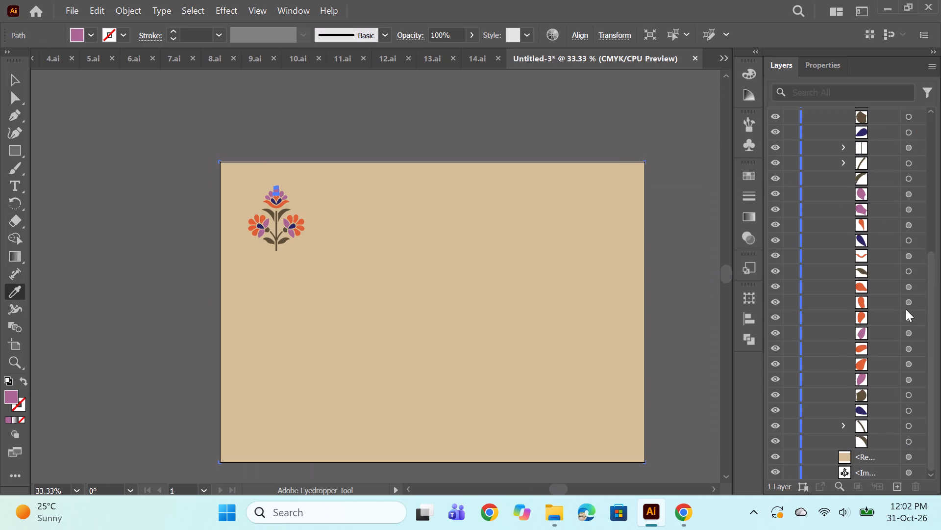
pyautogui.scroll(-3, 906, 309)
pyautogui.keyDown('shift'); pyautogui.click(911, 440); pyautogui.keyUp('shift')
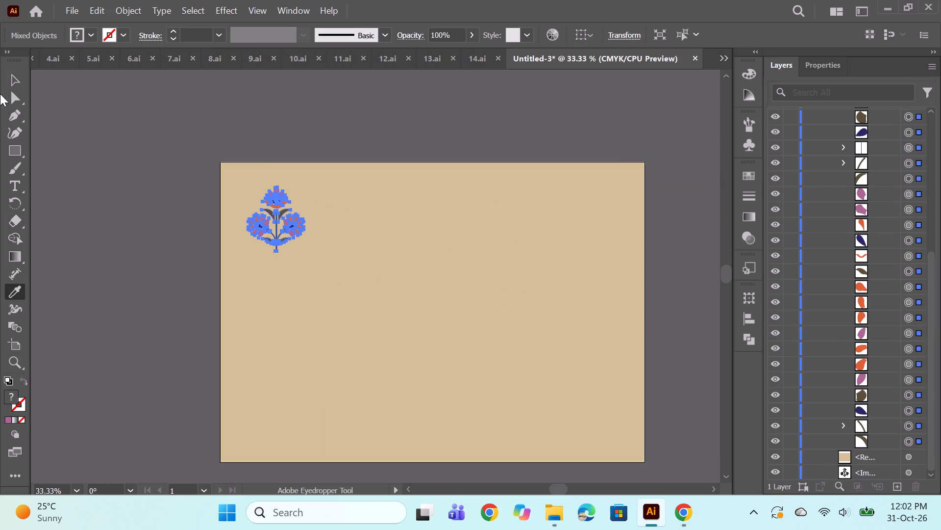
pyautogui.scroll(5, 875, 172)
pyautogui.click(825, 129)
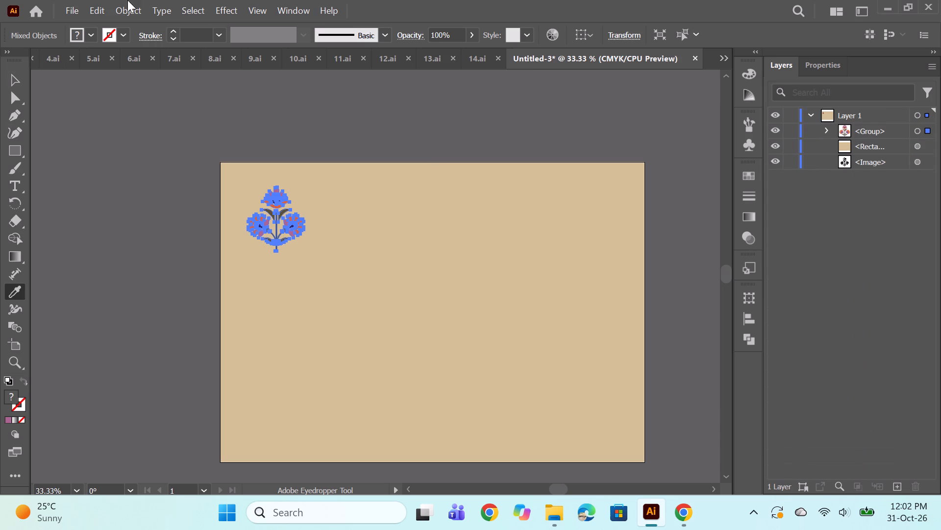
pyautogui.click(136, 5)
pyautogui.click(121, 3)
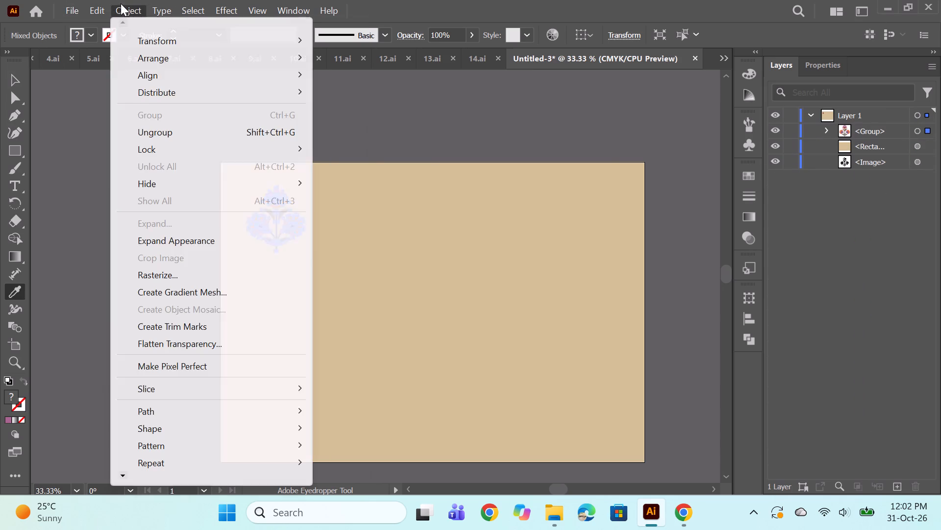
pyautogui.click(178, 450)
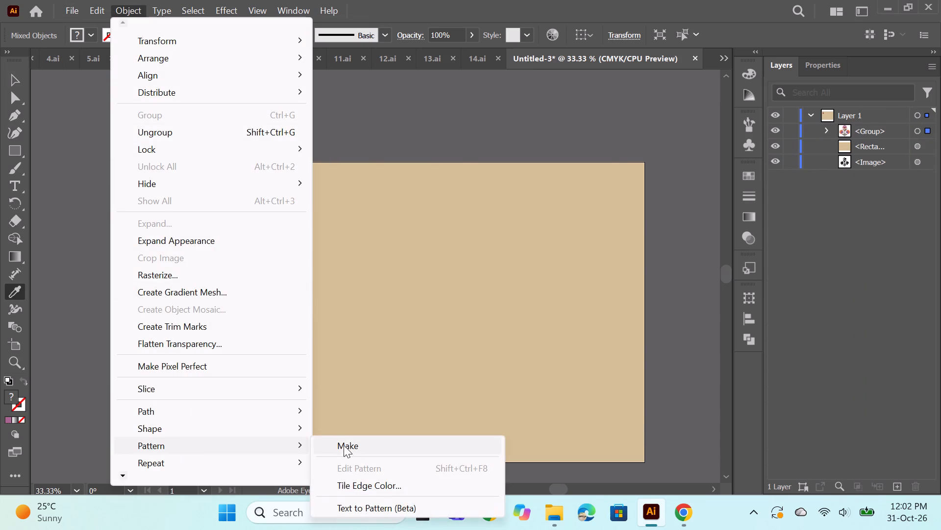
pyautogui.click(345, 448)
pyautogui.click(607, 284)
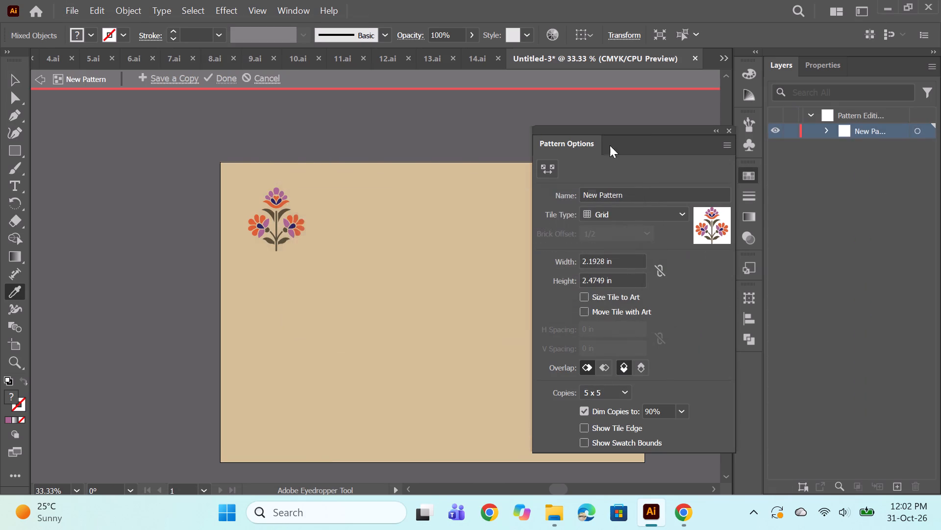
# Try Brick by Row and Hex by Column tiling for the new pattern, and settle on the Hex by Row tile type.
pyautogui.click(663, 212)
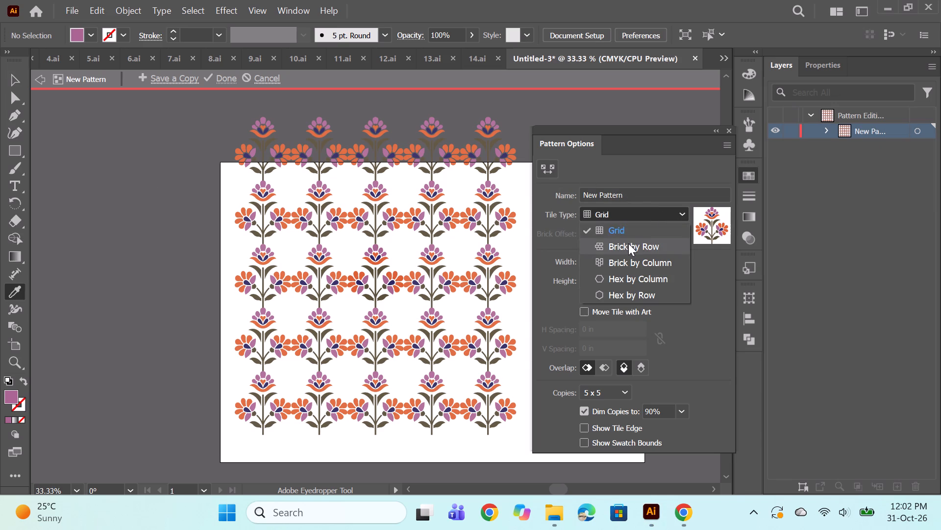
pyautogui.click(628, 243)
pyautogui.click(675, 212)
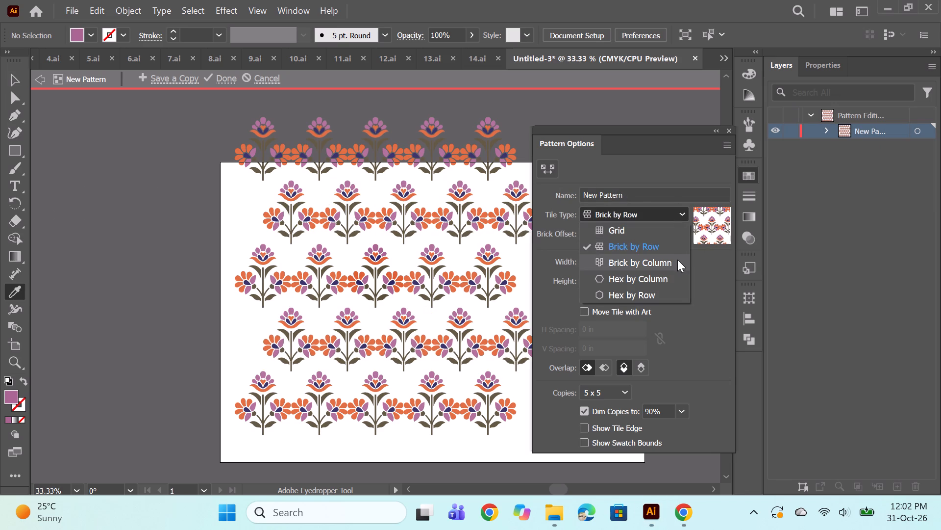
pyautogui.click(670, 274)
pyautogui.click(668, 213)
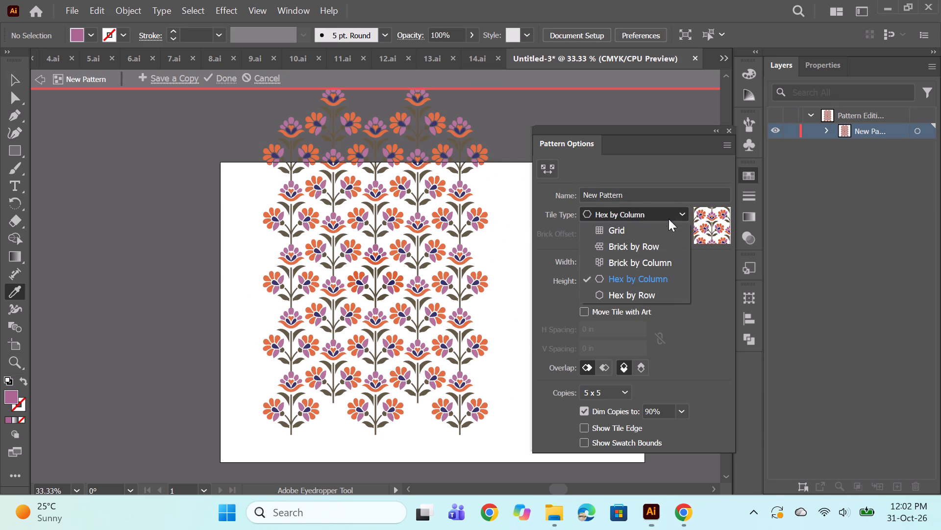
pyautogui.click(668, 286)
pyautogui.click(665, 211)
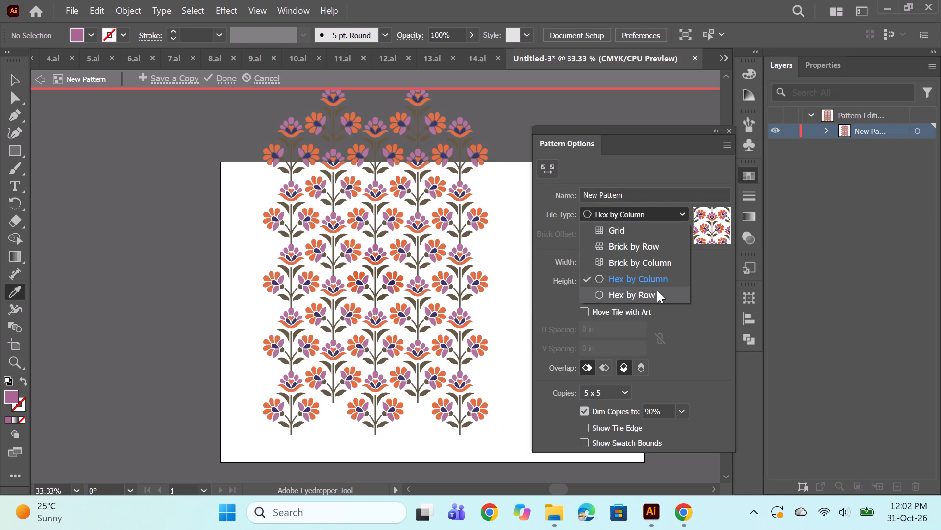
pyautogui.click(656, 291)
# Set the pattern tile's width to 3.375 in and height to 3.125 in, and finish editing the pattern.
pyautogui.scroll(3, 602, 263)
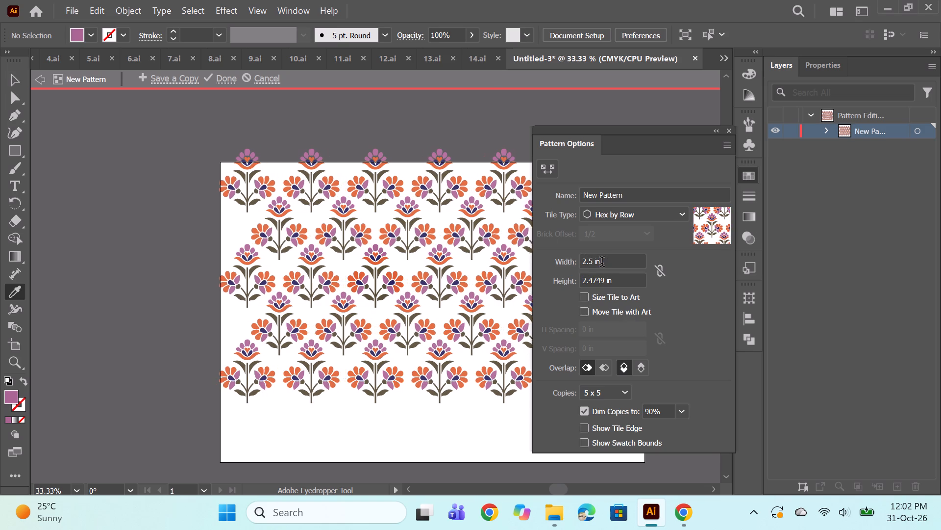
pyautogui.scroll(7, 602, 263)
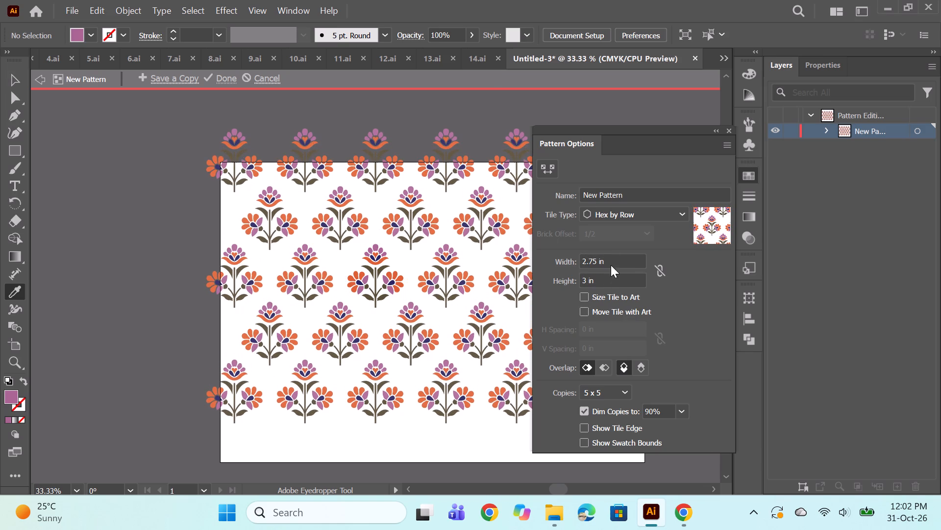
pyautogui.scroll(4, 614, 258)
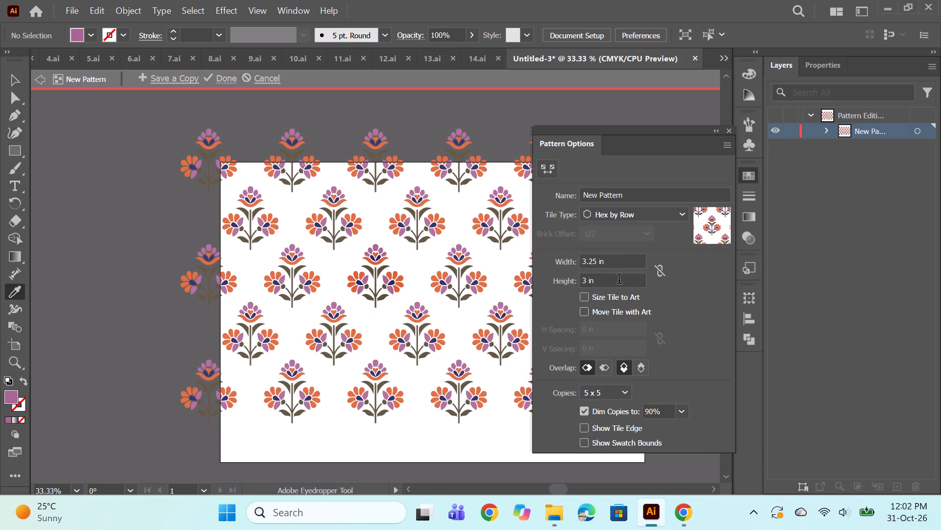
pyautogui.scroll(2, 619, 280)
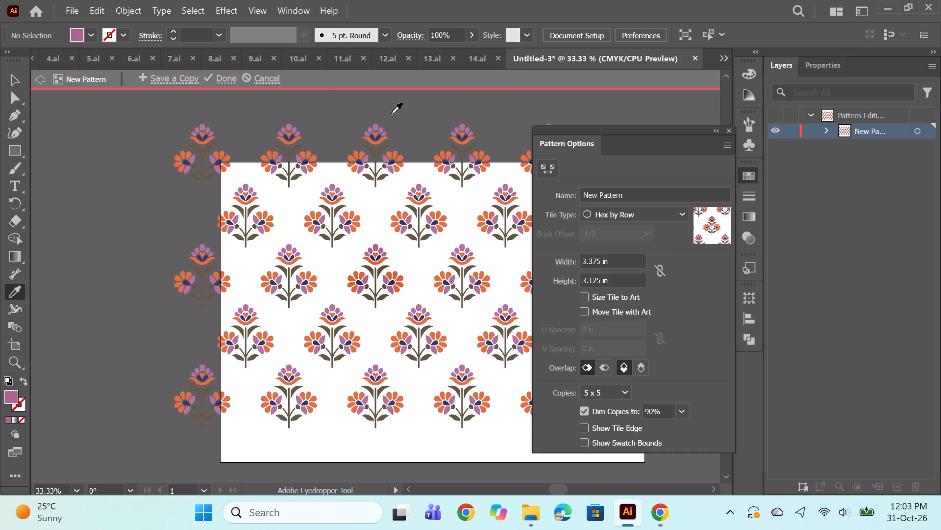
pyautogui.click(223, 73)
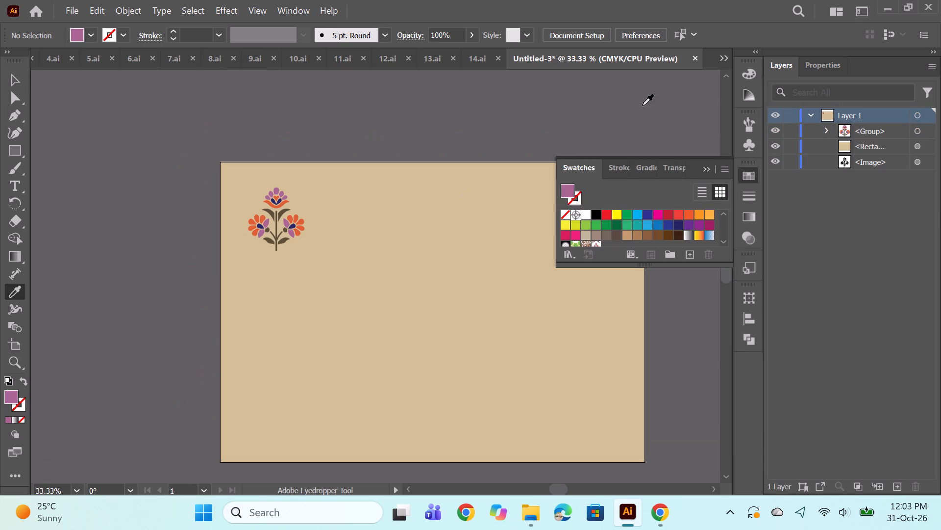
pyautogui.click(701, 165)
# Draw a rectangle that covers the whole artboard, matching the beige background.
pyautogui.click(14, 154)
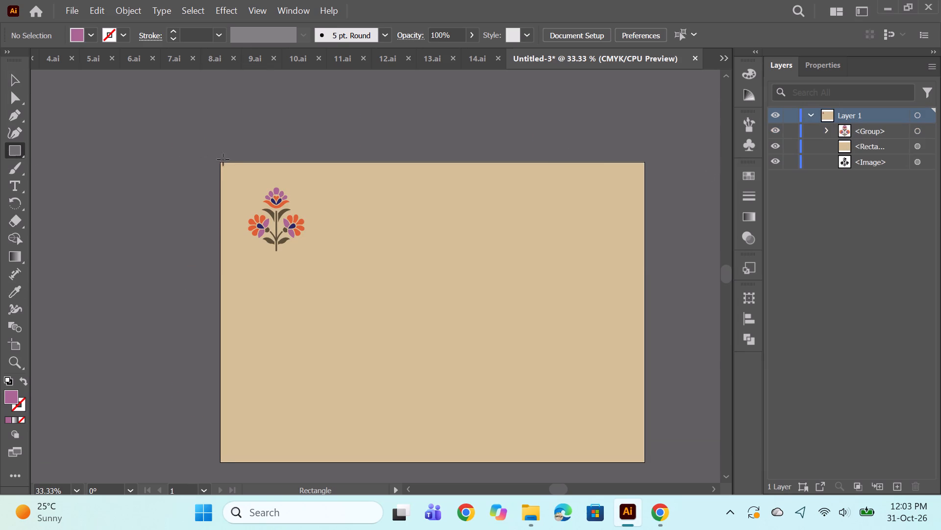
pyautogui.moveTo(221, 163); pyautogui.dragTo(664, 451)
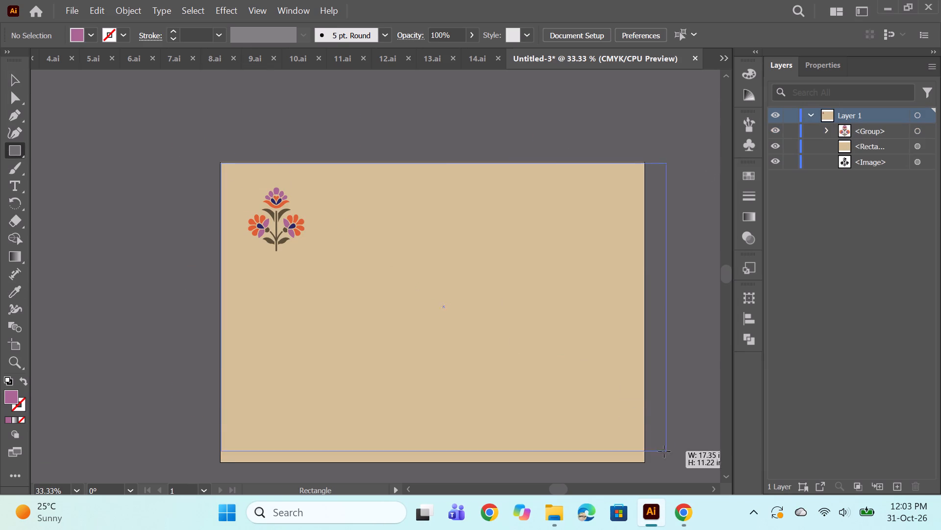
pyautogui.moveTo(664, 451); pyautogui.dragTo(645, 462)
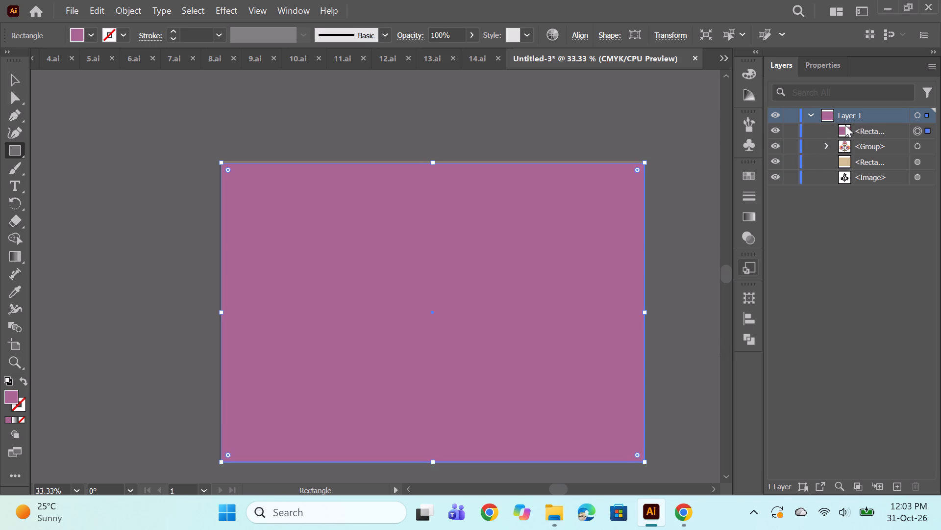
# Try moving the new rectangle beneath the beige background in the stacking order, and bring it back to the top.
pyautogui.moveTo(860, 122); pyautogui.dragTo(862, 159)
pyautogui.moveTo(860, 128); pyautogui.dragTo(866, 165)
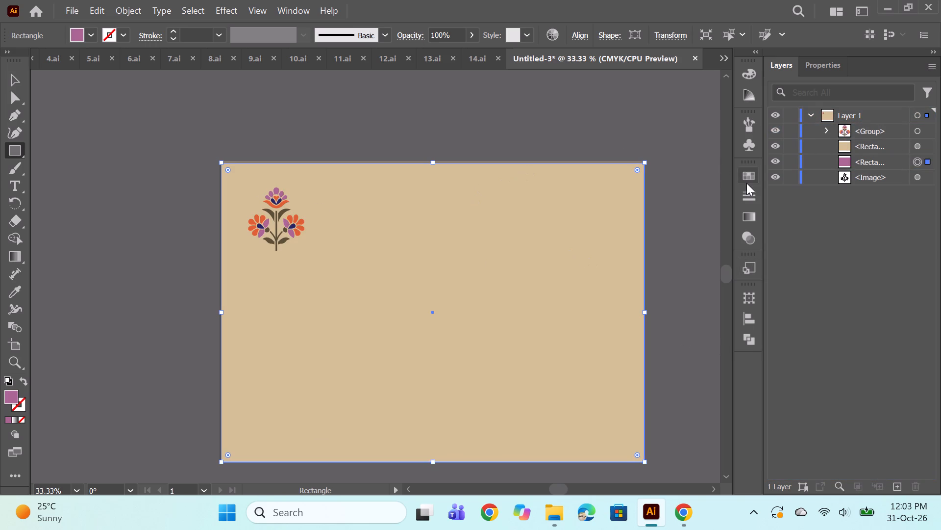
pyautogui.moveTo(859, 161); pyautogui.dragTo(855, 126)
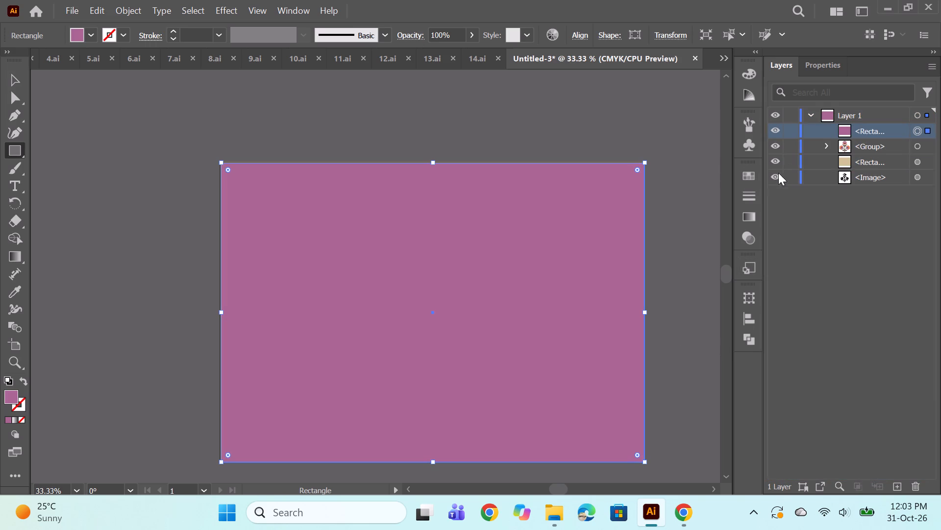
# Fill the new purple rectangle with the floral motif's pattern swatch.
pyautogui.click(750, 197)
pyautogui.click(748, 174)
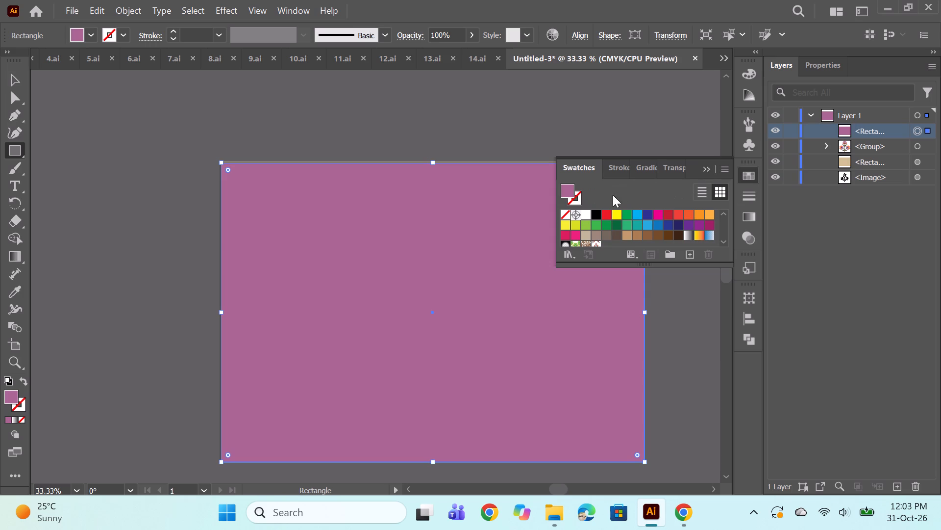
pyautogui.click(596, 243)
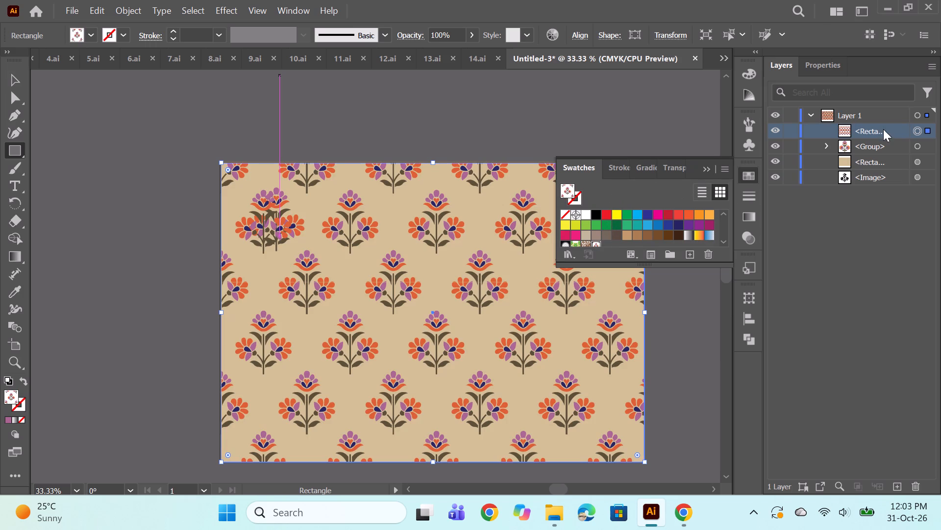
# Hide the original motif group beneath the pattern-filled rectangle and deselect everything.
pyautogui.click(777, 146)
pyautogui.click(702, 171)
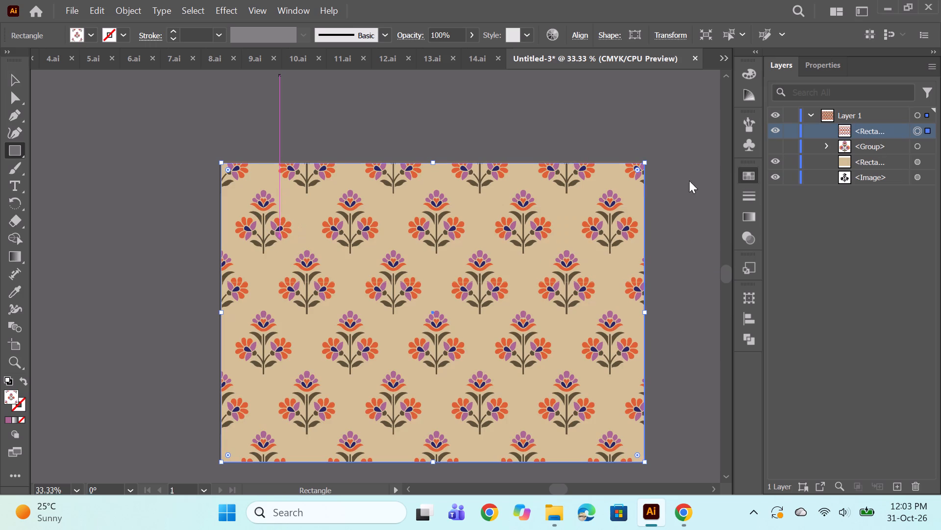
pyautogui.keyDown('ctrl'); pyautogui.click(663, 196); pyautogui.keyUp('ctrl')
# Save the document as an Adobe Illustrator file named 15 in the Plain prints folder.
pyautogui.press('space')
pyautogui.press('space')
pyautogui.press('space')
pyautogui.press('space')
pyautogui.press('space')
pyautogui.press('space')
pyautogui.press('space')
pyautogui.press('space')
pyautogui.press('space')
pyautogui.press('space')
pyautogui.press('space')
pyautogui.press('space')
pyautogui.press('space')
pyautogui.press('space')
pyautogui.press('space')
pyautogui.press('space')
pyautogui.press('space')
pyautogui.press('space')
pyautogui.press('space')
pyautogui.press('space')
pyautogui.moveTo(661, 272); pyautogui.dragTo(605, 236)
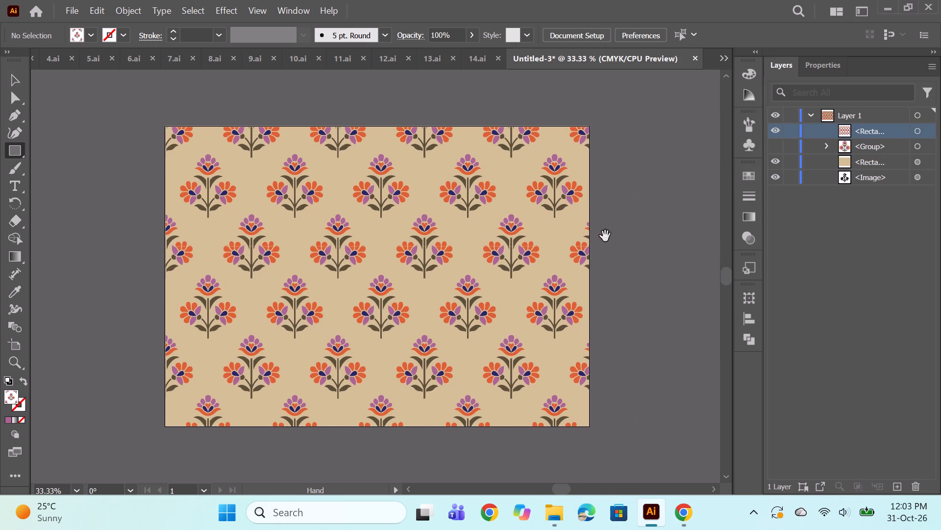
pyautogui.hotkey('ctrl', 's')
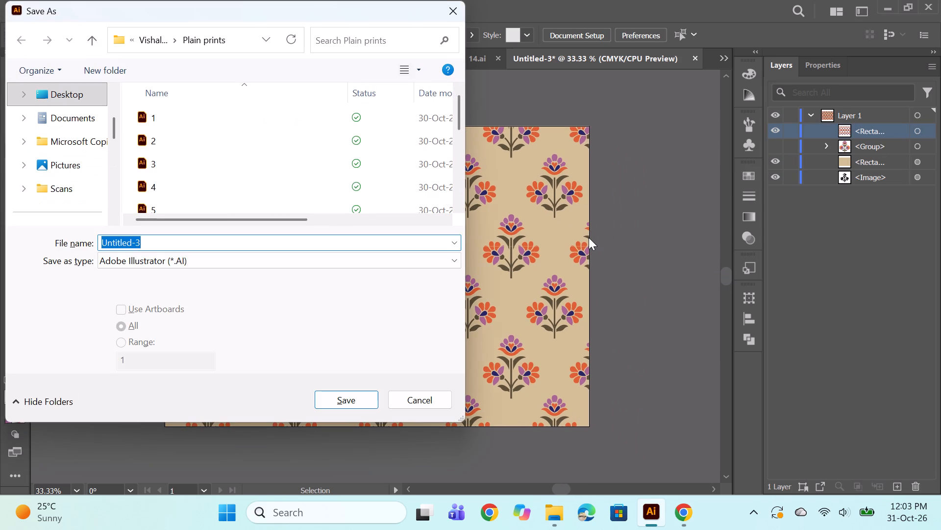
pyautogui.hotkey('ctrl', 's')
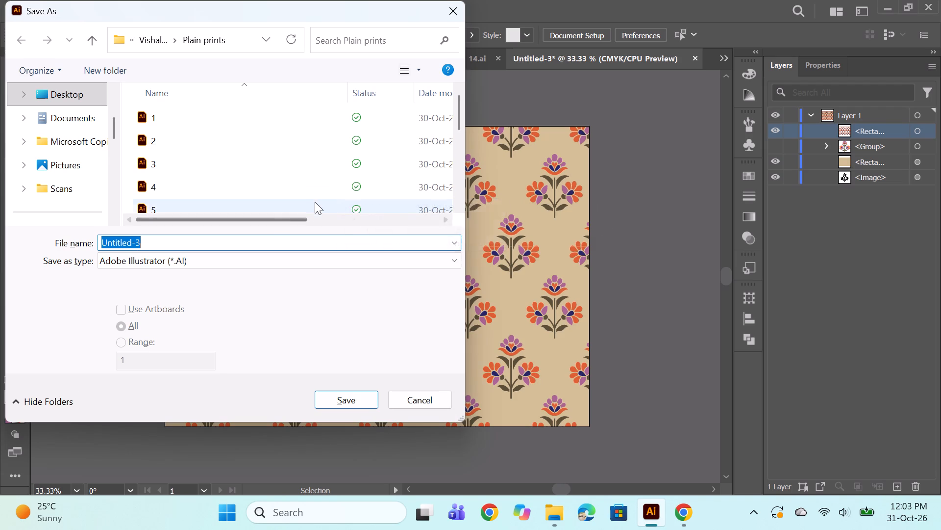
pyautogui.scroll(-10, 315, 200)
pyautogui.write('15')
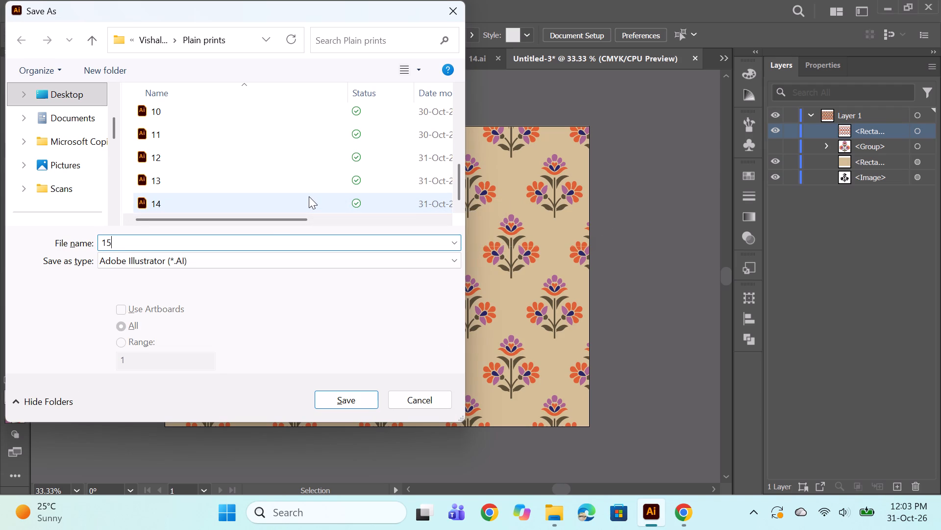
pyautogui.press('Return')
pyautogui.click(532, 470)
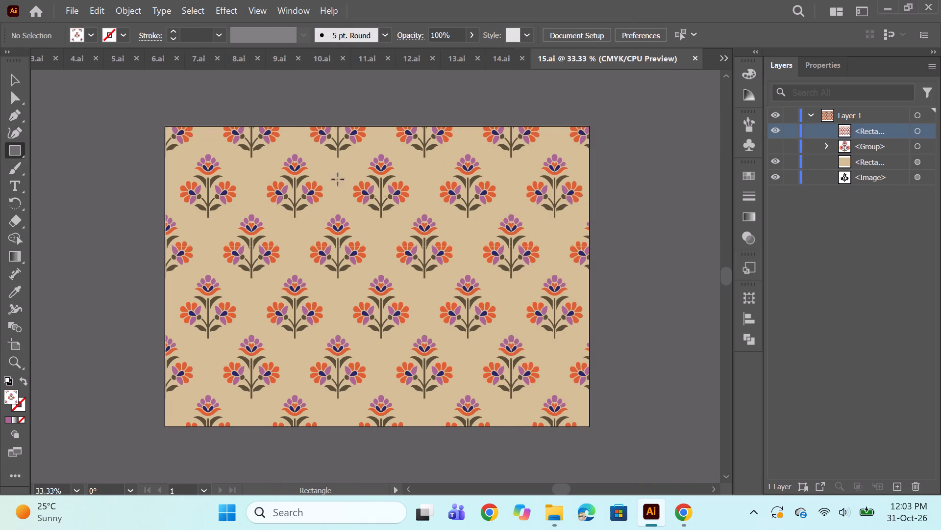
# Look over the finished repeat pattern and compare it with the prints in 14.ai and 13.ai.
pyautogui.keyDown('alt'); pyautogui.scroll(1, 411, 257); pyautogui.keyUp('alt')
pyautogui.keyDown('alt'); pyautogui.scroll(-1, 490, 239); pyautogui.keyUp('alt')
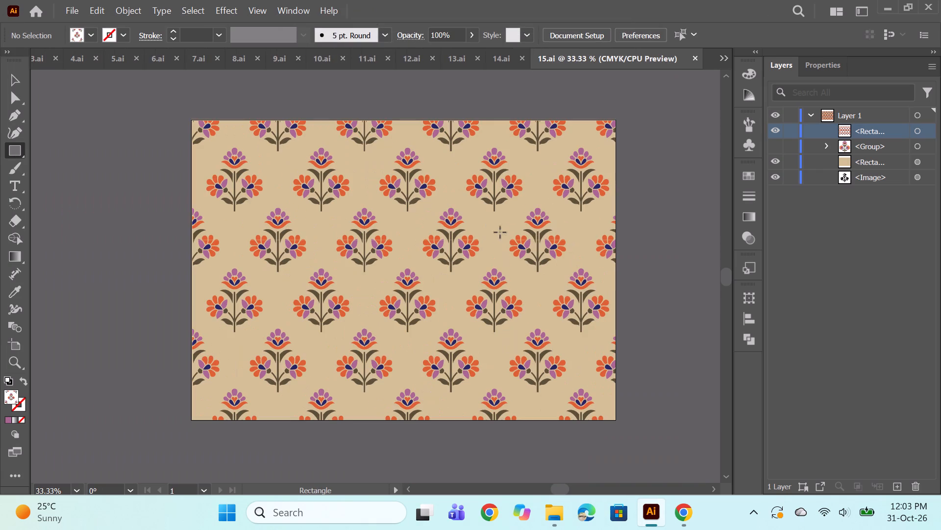
pyautogui.click(510, 61)
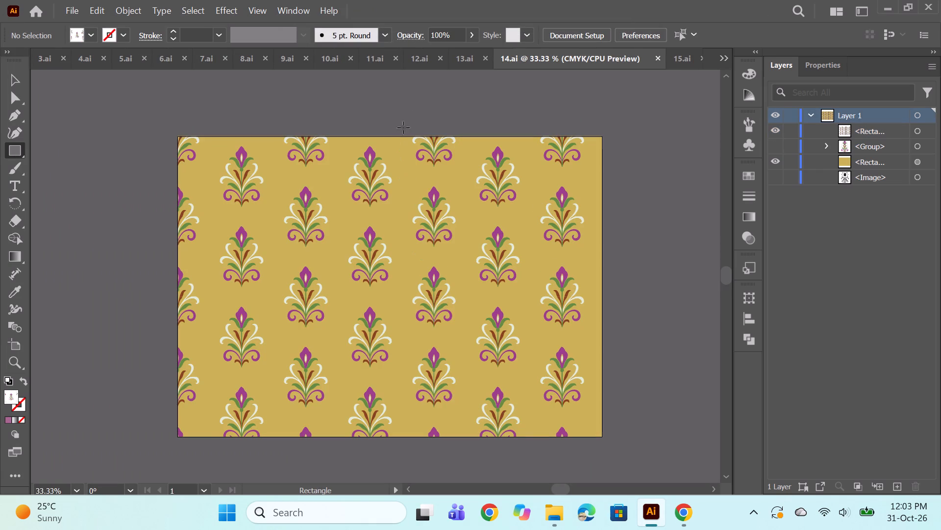
pyautogui.click(468, 62)
pyautogui.keyDown('alt'); pyautogui.scroll(1, 496, 134); pyautogui.keyUp('alt')
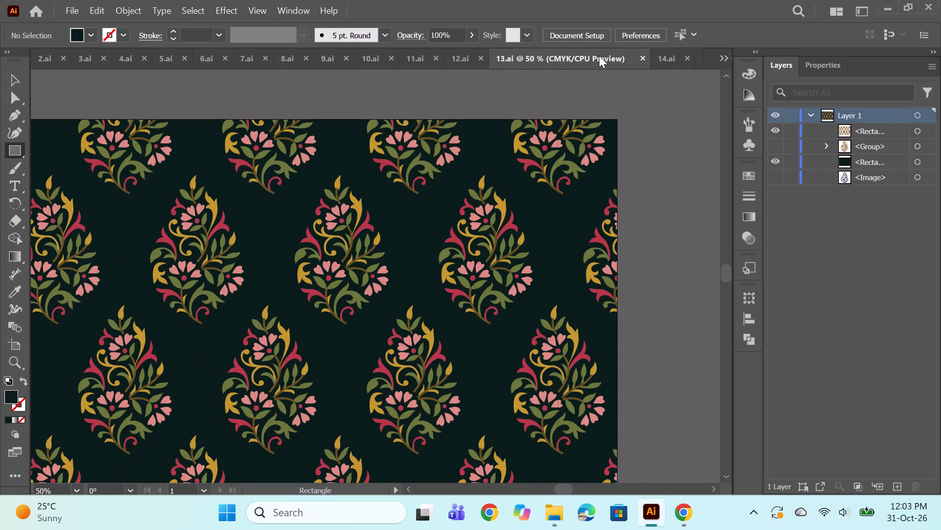
pyautogui.keyDown('alt'); pyautogui.scroll(-1, 555, 95); pyautogui.keyUp('alt')
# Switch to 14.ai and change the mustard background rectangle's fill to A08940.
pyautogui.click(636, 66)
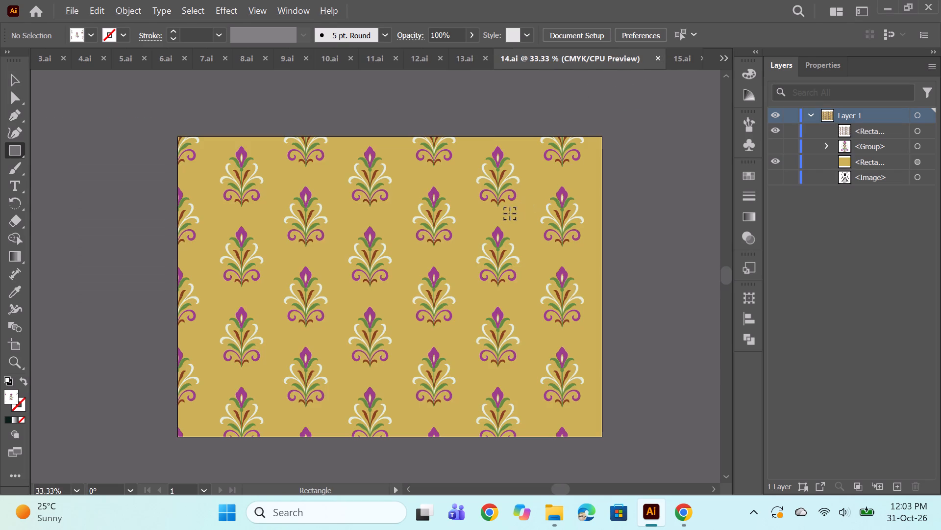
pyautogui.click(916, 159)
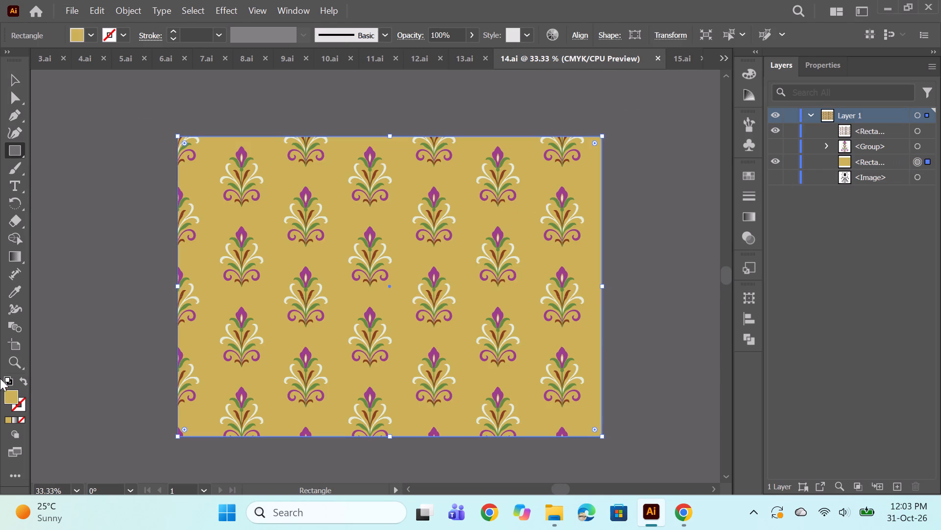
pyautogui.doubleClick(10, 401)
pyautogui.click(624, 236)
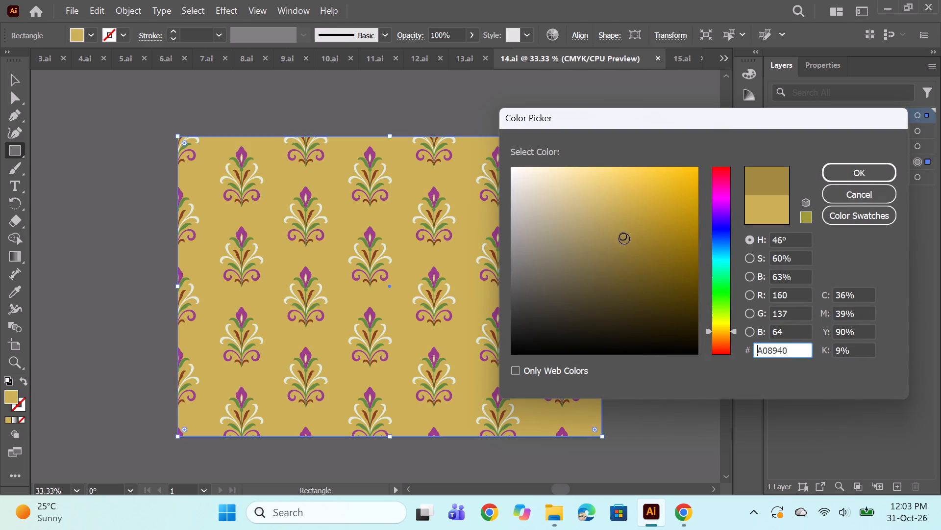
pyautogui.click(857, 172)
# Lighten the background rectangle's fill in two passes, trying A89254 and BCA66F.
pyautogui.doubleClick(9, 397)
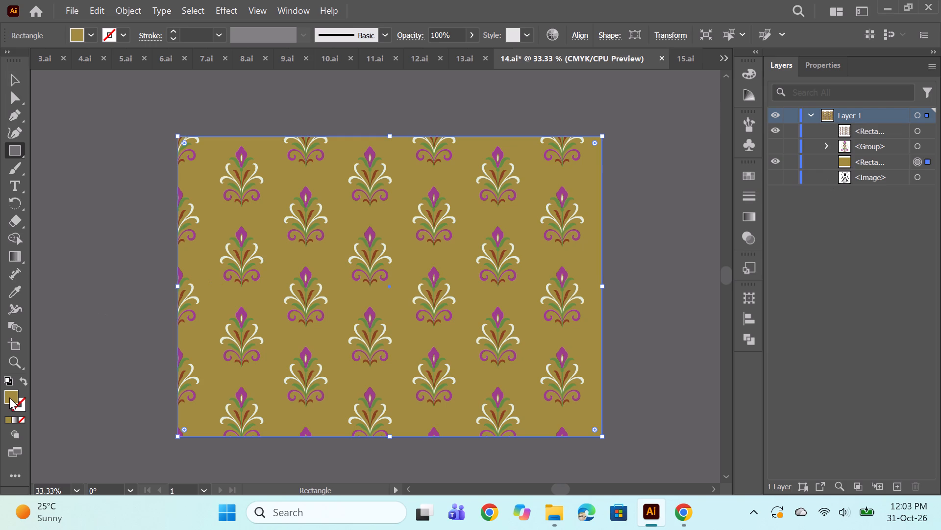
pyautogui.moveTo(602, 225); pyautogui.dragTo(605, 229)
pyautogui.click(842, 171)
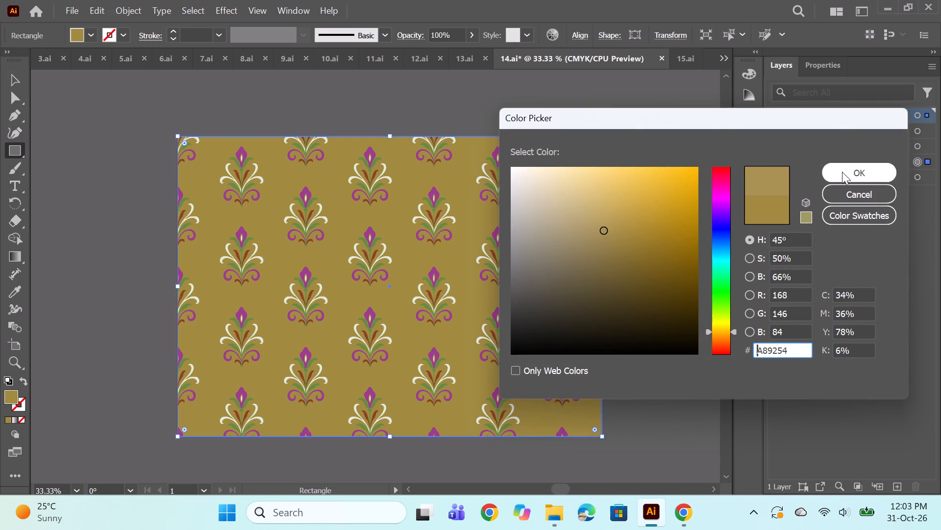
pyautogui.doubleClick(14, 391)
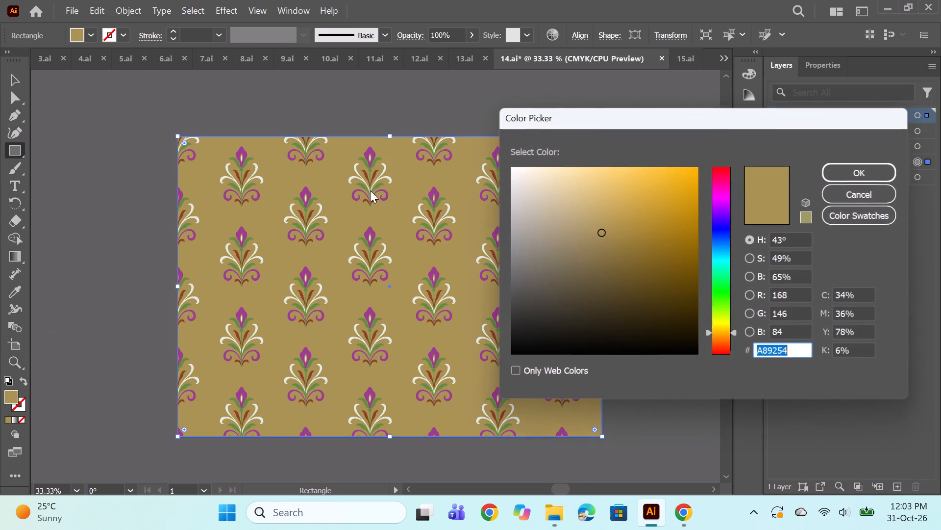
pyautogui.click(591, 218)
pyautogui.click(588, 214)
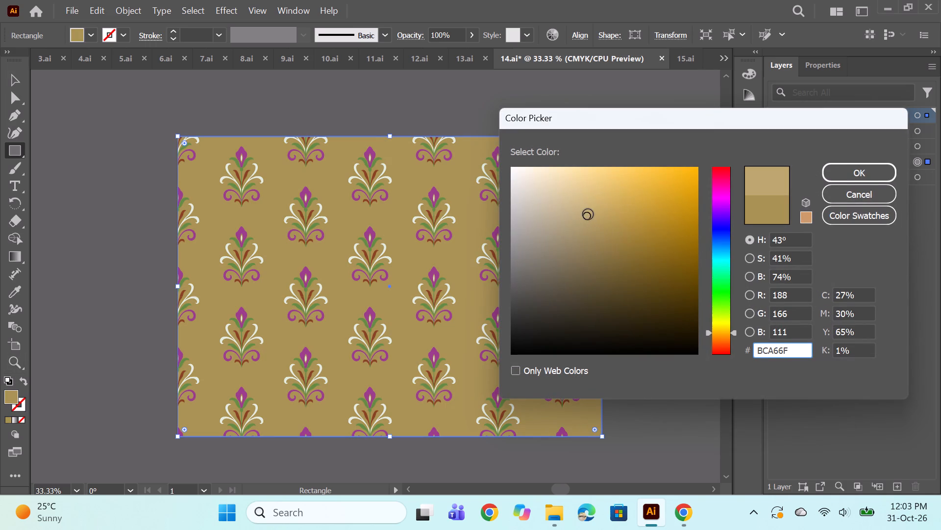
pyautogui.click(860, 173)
# Set the background rectangle's fill to the warm sand colour E0BF75.
pyautogui.doubleClick(11, 397)
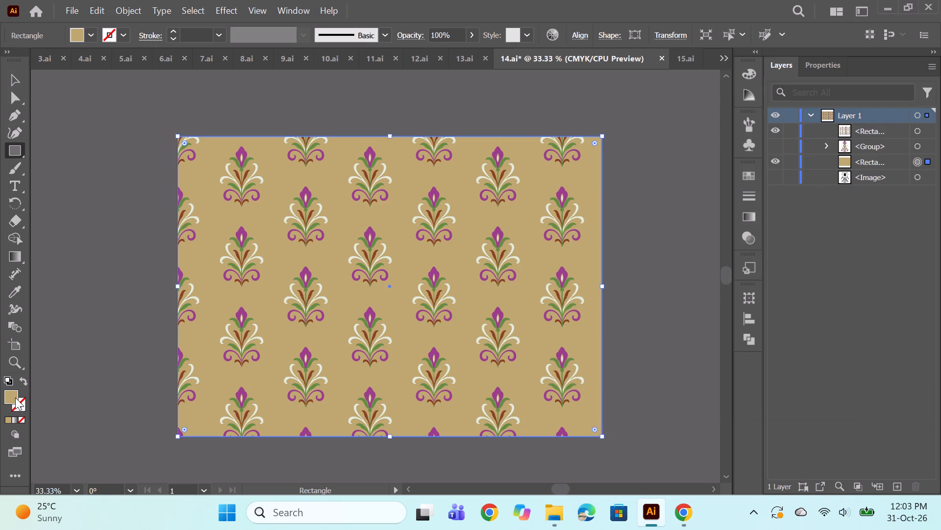
pyautogui.click(601, 195)
pyautogui.click(601, 188)
pyautogui.click(867, 169)
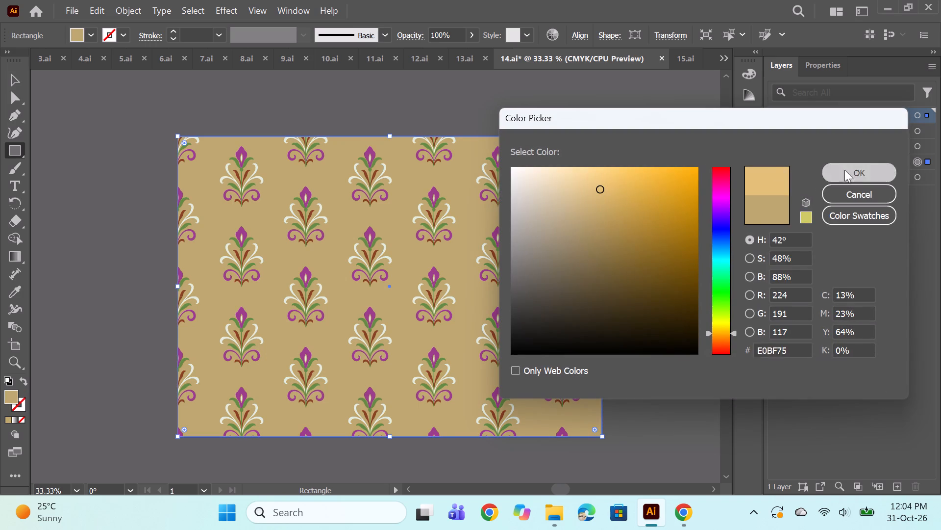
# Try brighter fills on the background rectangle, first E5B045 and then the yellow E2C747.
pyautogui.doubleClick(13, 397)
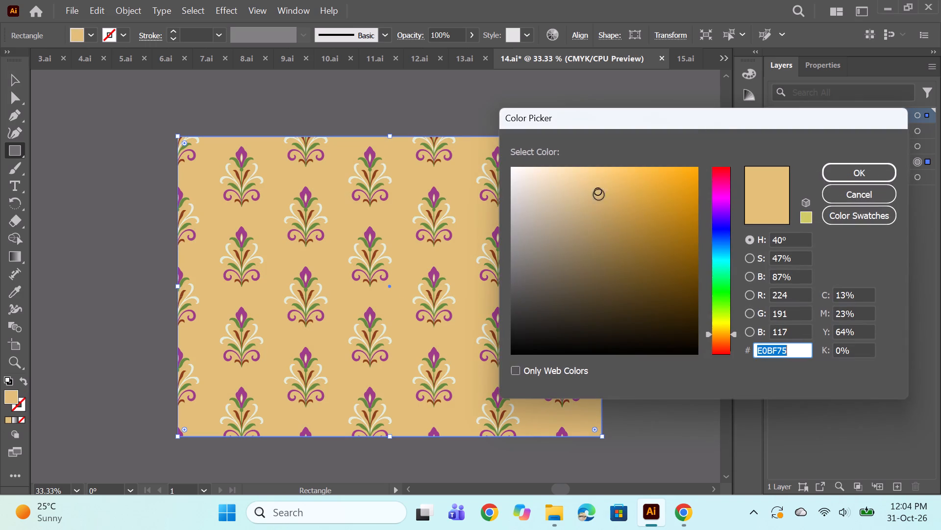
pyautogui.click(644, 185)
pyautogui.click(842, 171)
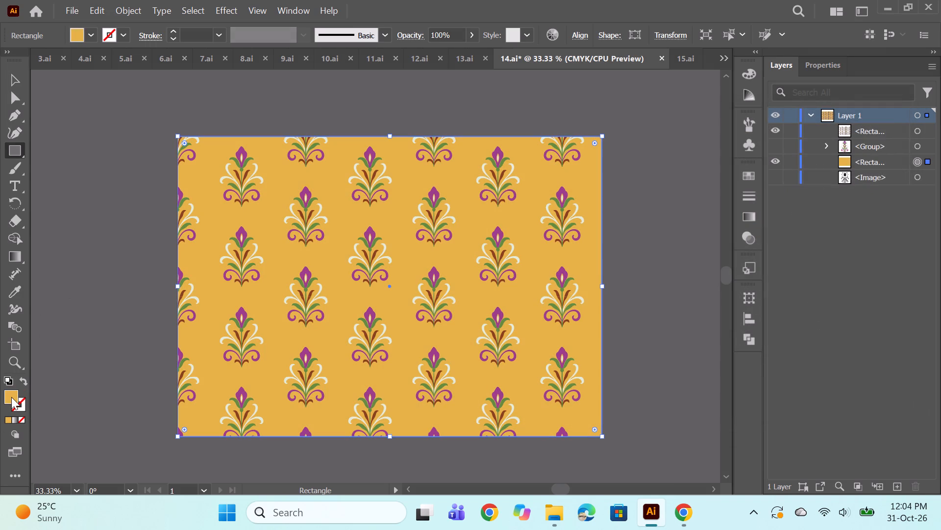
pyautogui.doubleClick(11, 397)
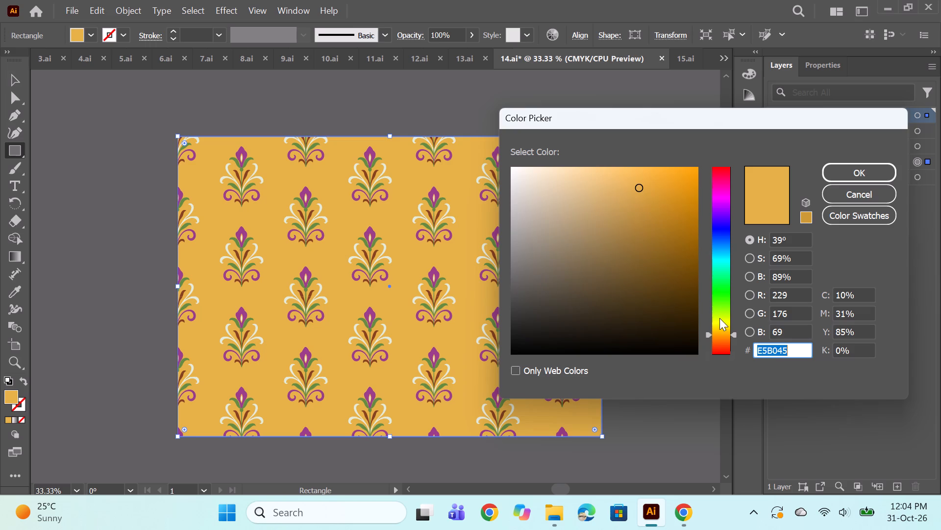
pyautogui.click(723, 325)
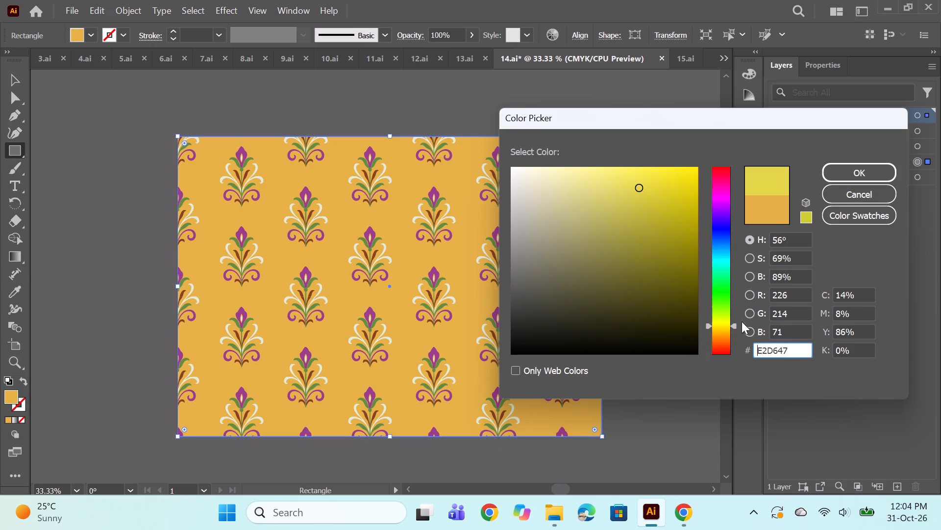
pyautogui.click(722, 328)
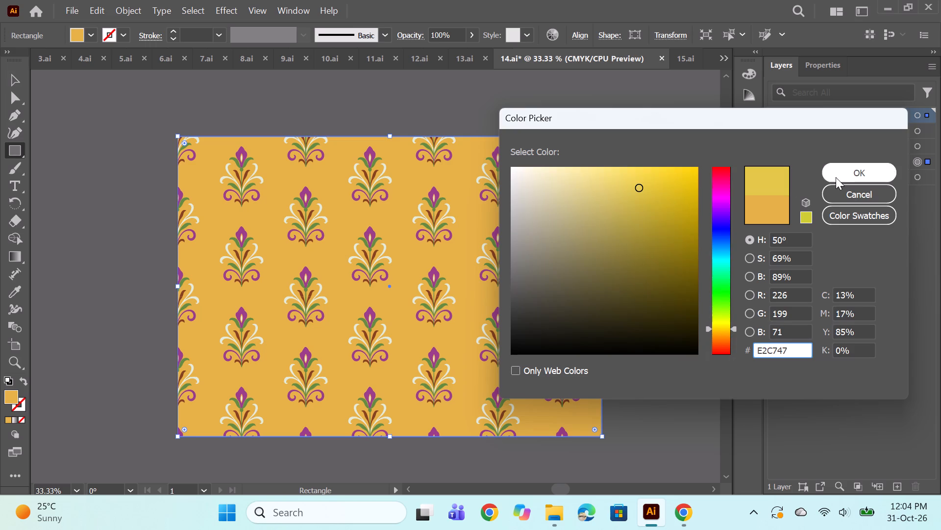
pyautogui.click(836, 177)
# Darken and mute the background rectangle's yellow fill to BFAC58 and save 14.ai.
pyautogui.doubleClick(9, 393)
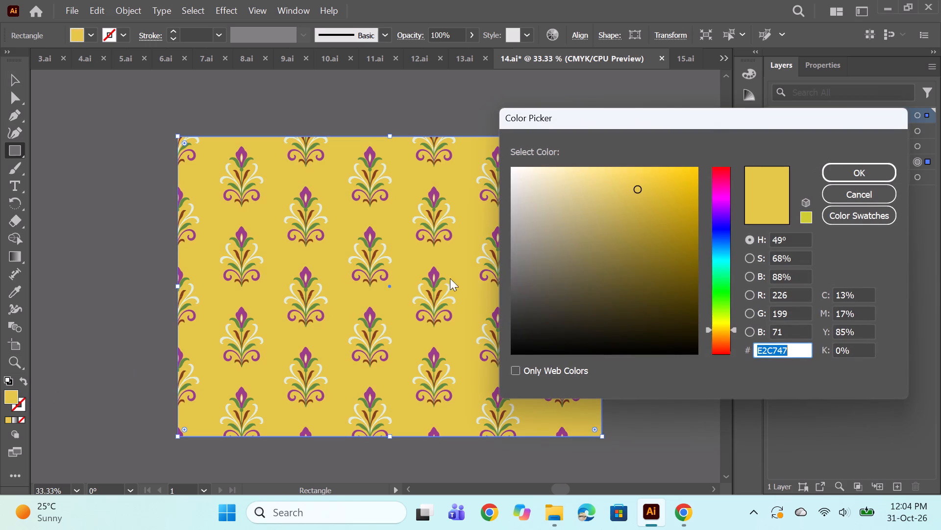
pyautogui.click(635, 214)
pyautogui.click(836, 173)
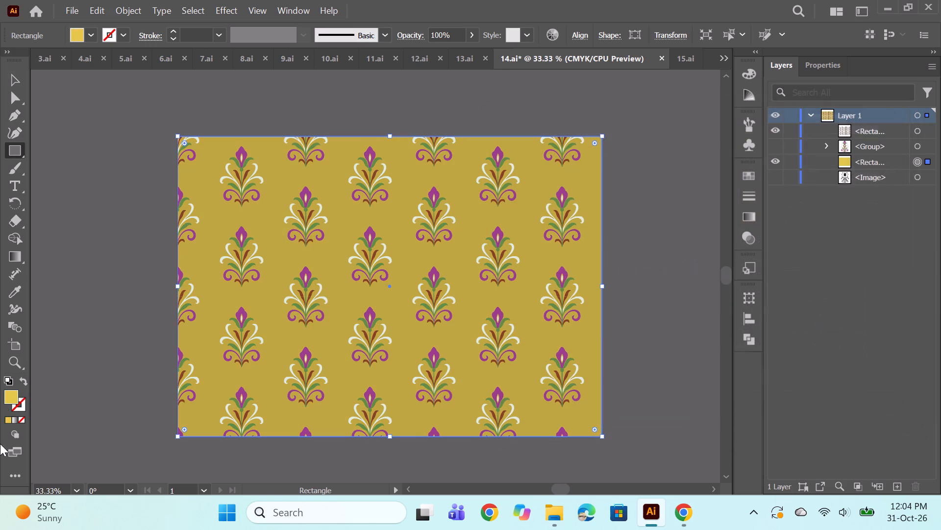
pyautogui.doubleClick(14, 399)
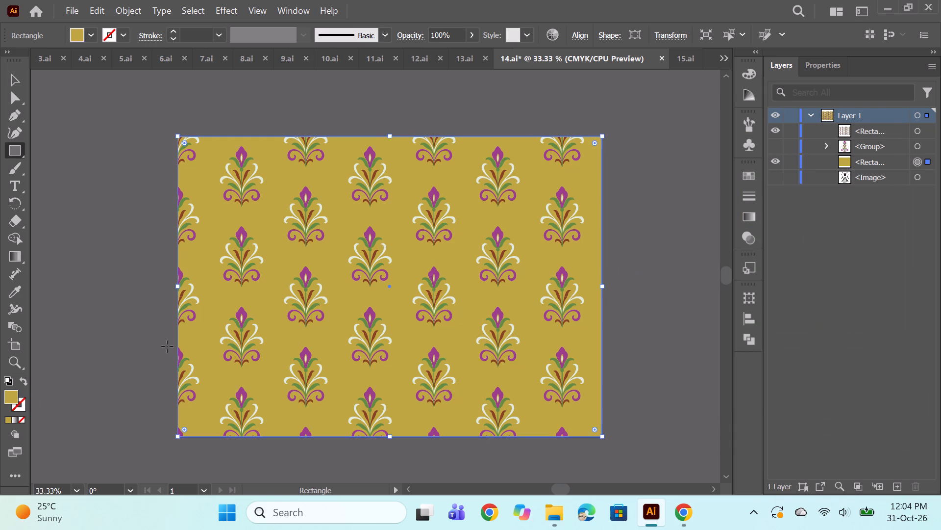
pyautogui.doubleClick(5, 399)
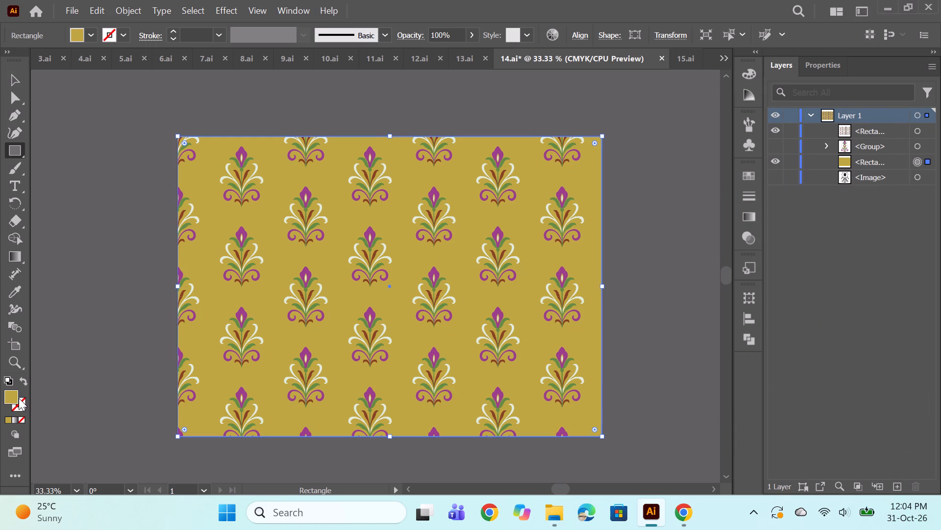
pyautogui.doubleClick(16, 398)
pyautogui.click(622, 214)
pyautogui.click(613, 212)
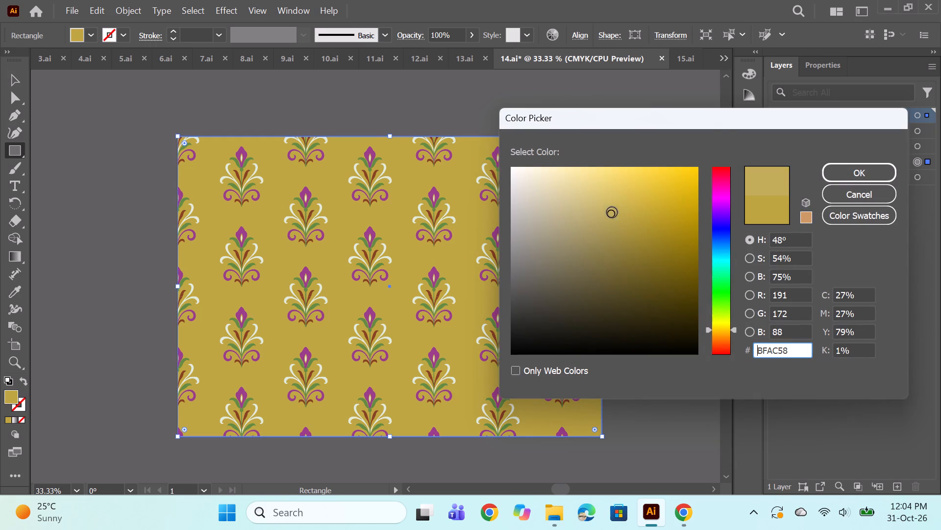
pyautogui.click(841, 181)
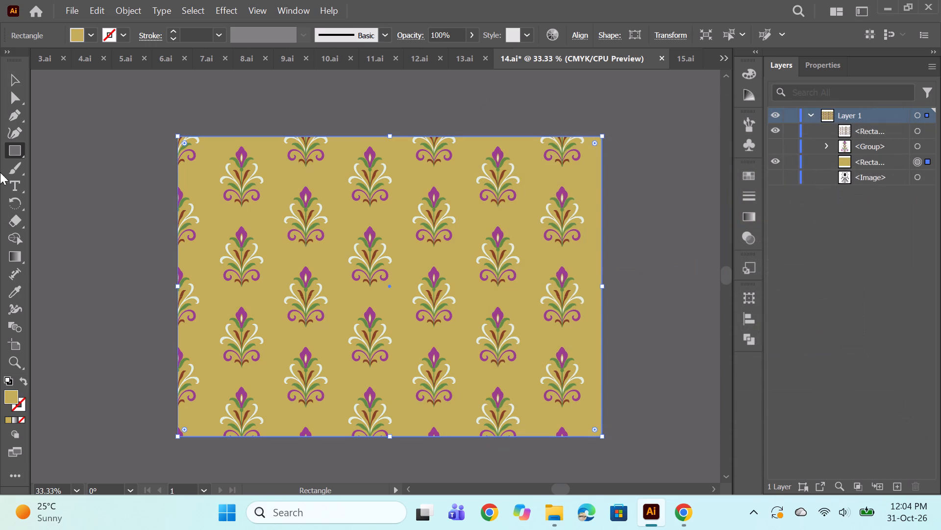
pyautogui.hotkey('ctrl', 's')
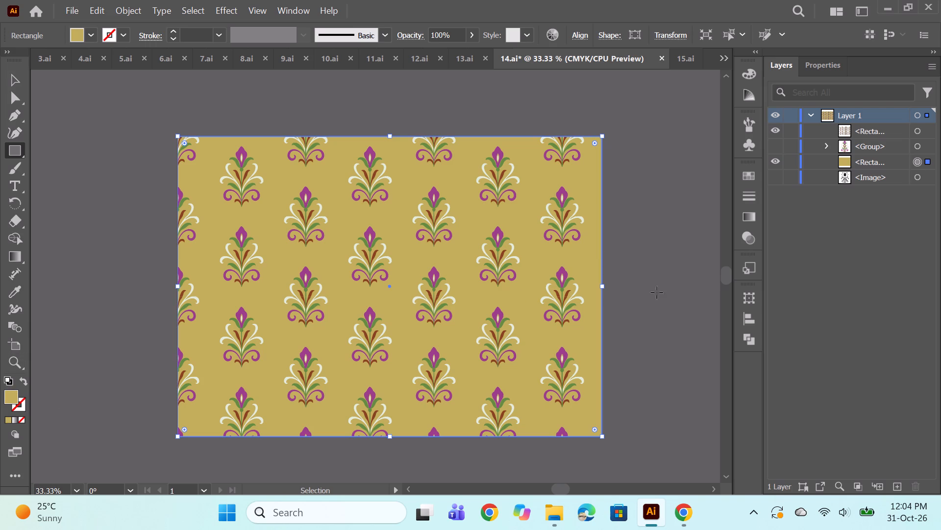
# Switch to 15.ai with the orange and purple flower pattern and save it.
pyautogui.click(682, 59)
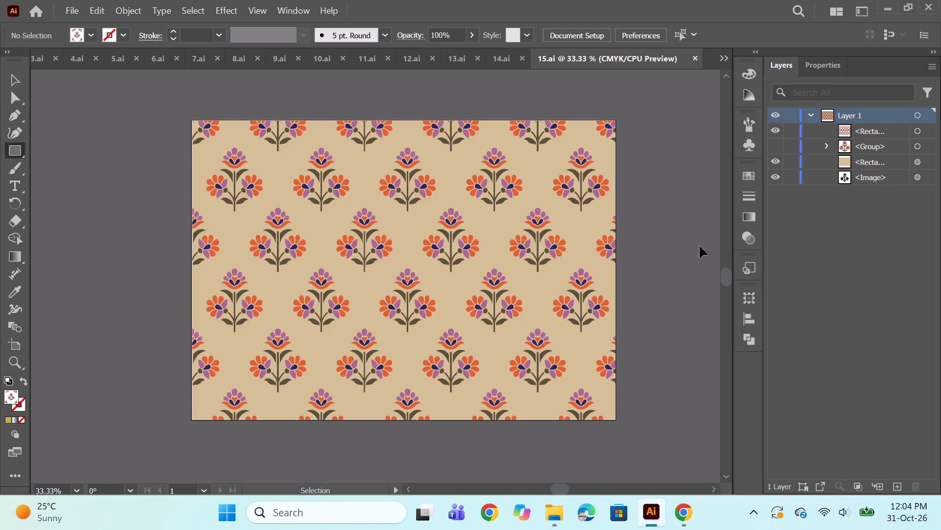
pyautogui.hotkey('ctrl', 's')
pyautogui.hotkey('ctrl', 's')
pyautogui.press('space')
pyautogui.press('space')
pyautogui.press('space')
pyautogui.press('space')
pyautogui.press('space')
pyautogui.press('space')
pyautogui.moveTo(667, 286); pyautogui.dragTo(613, 301)
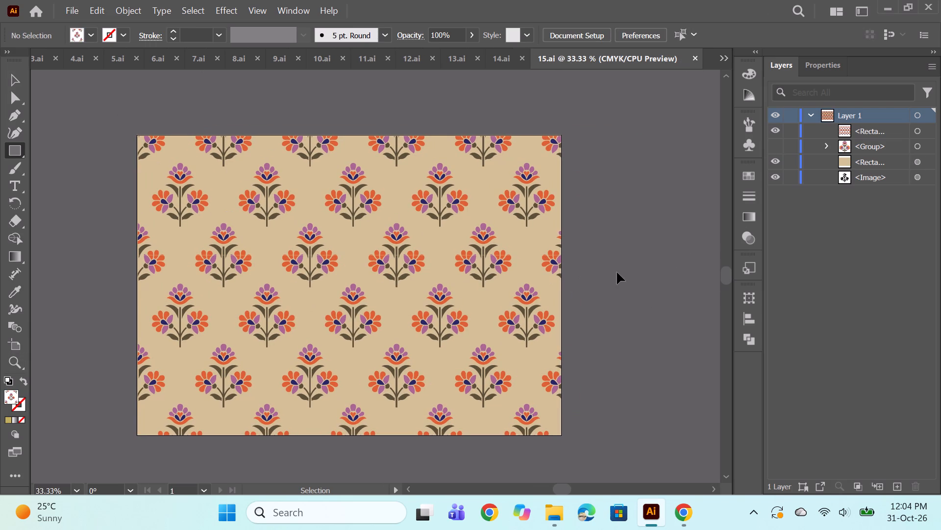
pyautogui.hotkey('ctrl', 's')
pyautogui.hotkey('ctrl', 's')
pyautogui.hotkey('ctrl', 's')
pyautogui.hotkey('ctrl', 's')
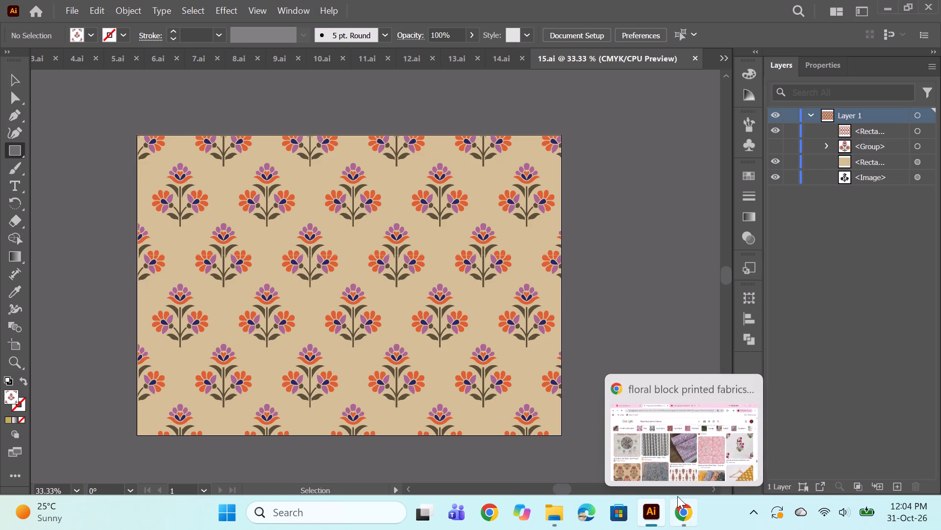
# Create a new blank document with the preset settings.
pyautogui.hotkey('ctrl', 'n')
pyautogui.press('Return')
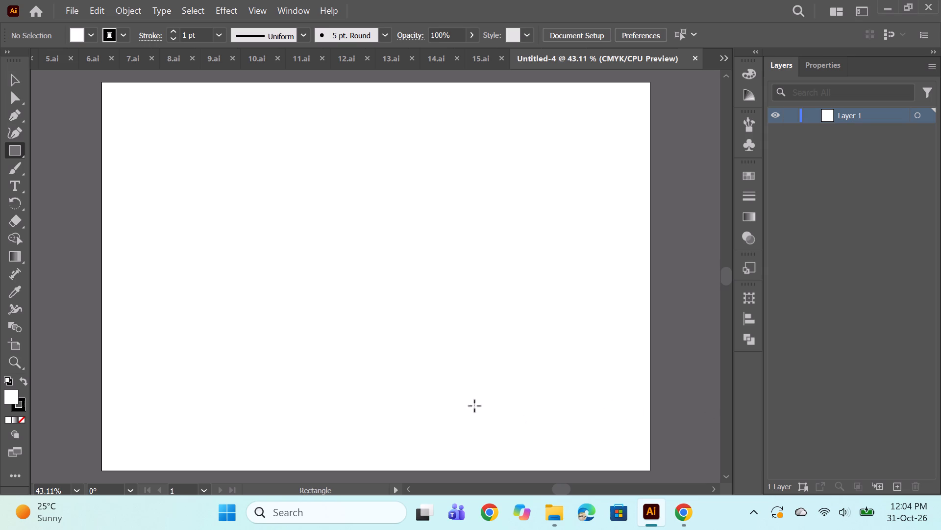
# Look over the flower repeat pattern in 15.ai up close and return to the new blank document.
pyautogui.click(488, 55)
pyautogui.scroll(1, 473, 290)
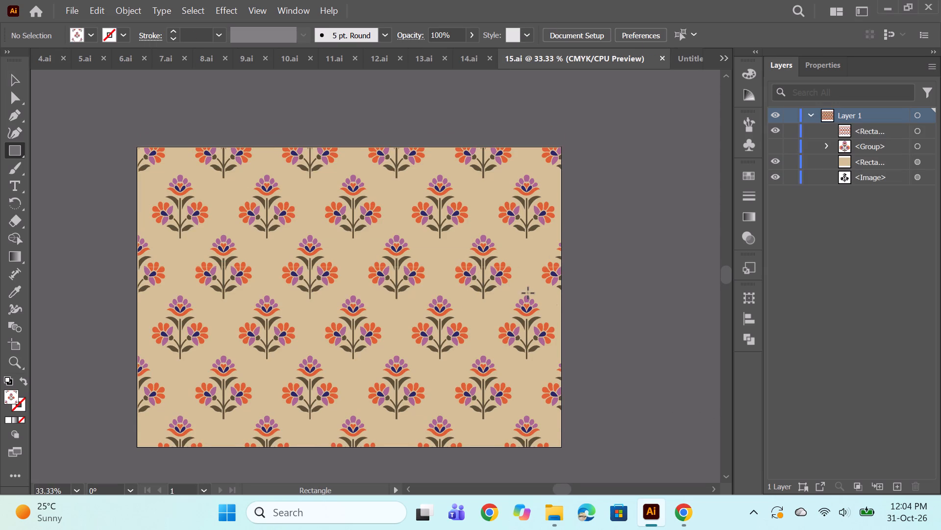
pyautogui.keyDown('alt'); pyautogui.scroll(1, 499, 304); pyautogui.keyUp('alt')
pyautogui.scroll(-2, 487, 233)
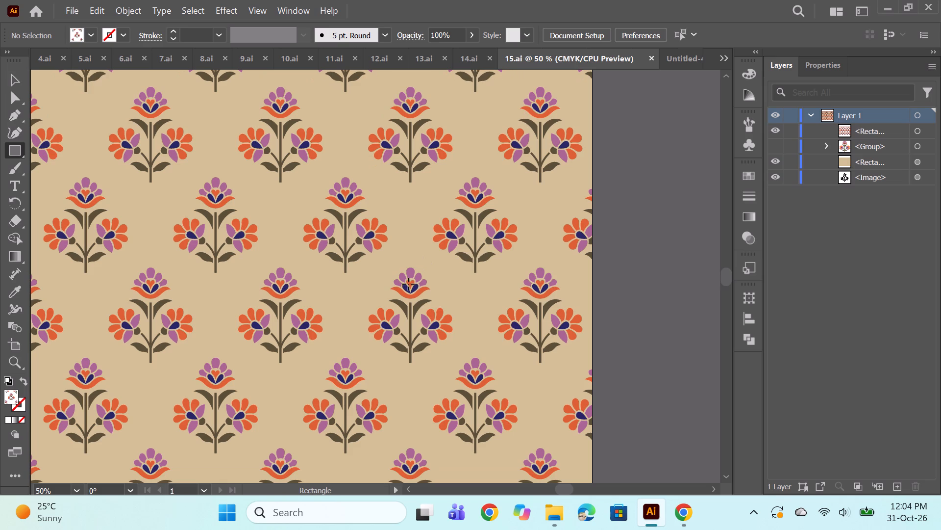
pyautogui.keyDown('alt'); pyautogui.scroll(-1, 493, 181); pyautogui.keyUp('alt')
pyautogui.press('space')
pyautogui.press('space')
pyautogui.press('space')
pyautogui.press('space')
pyautogui.press('space')
pyautogui.press('space')
pyautogui.press('space')
pyautogui.press('space')
pyautogui.press('space')
pyautogui.press('space')
pyautogui.press('space')
pyautogui.press('space')
pyautogui.press('space')
pyautogui.press('space')
pyautogui.press('space')
pyautogui.press('space')
pyautogui.moveTo(451, 195); pyautogui.dragTo(461, 214)
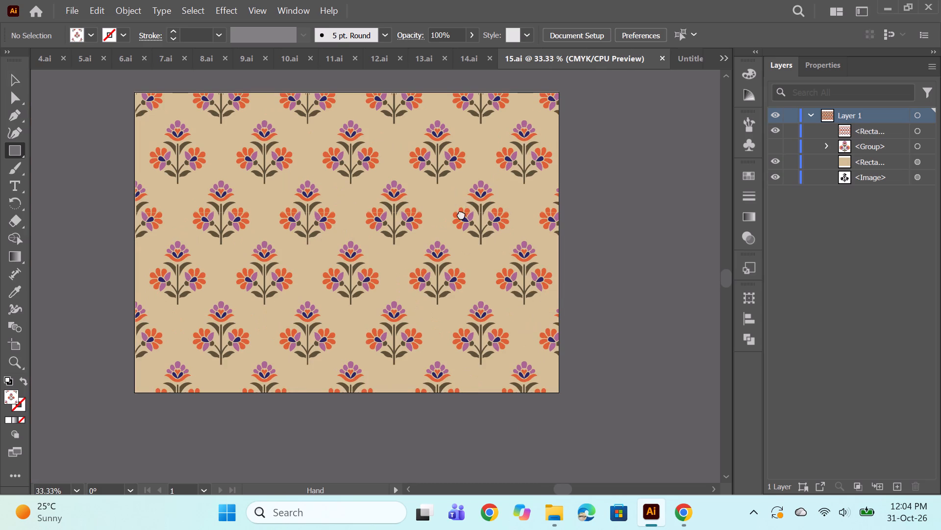
pyautogui.moveTo(461, 214); pyautogui.dragTo(473, 227)
pyautogui.click(692, 55)
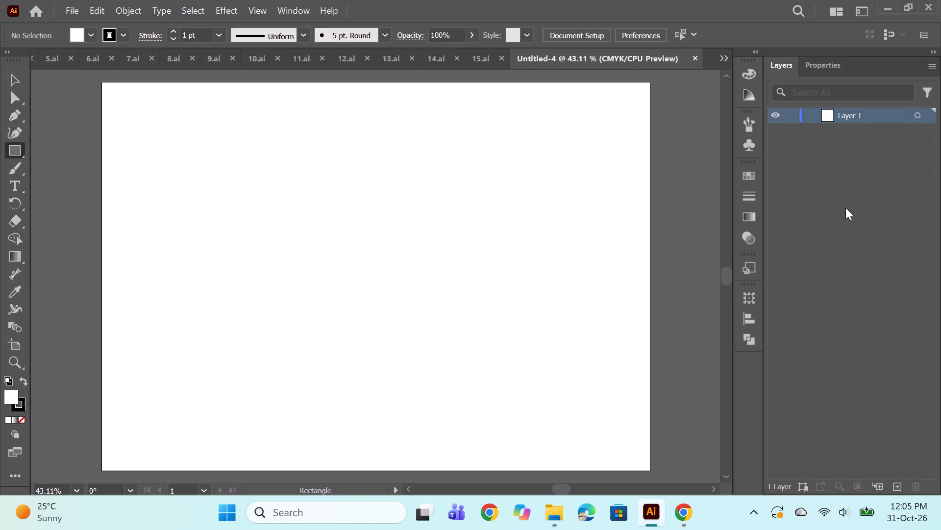
pyautogui.scroll(-1, 562, 207)
# Switch to Chrome, open the Pinterest pin of the lavender flower with grey-green leaves, and copy its image.
pyautogui.click(688, 516)
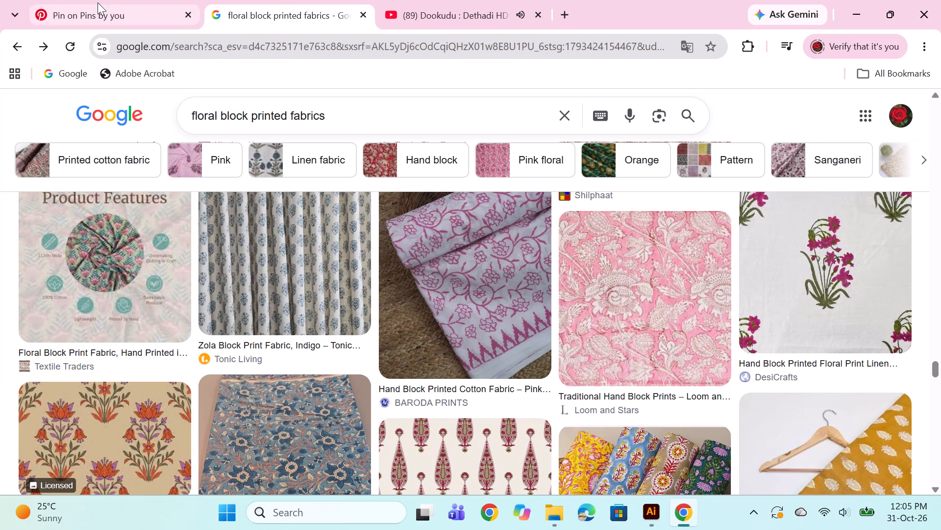
pyautogui.click(98, 2)
pyautogui.scroll(-4, 644, 250)
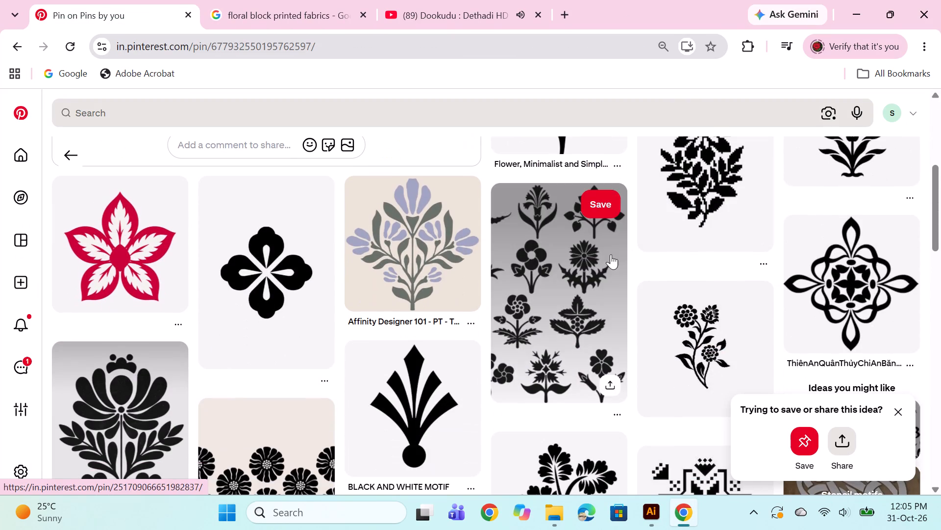
pyautogui.click(411, 267)
pyautogui.rightClick(201, 261)
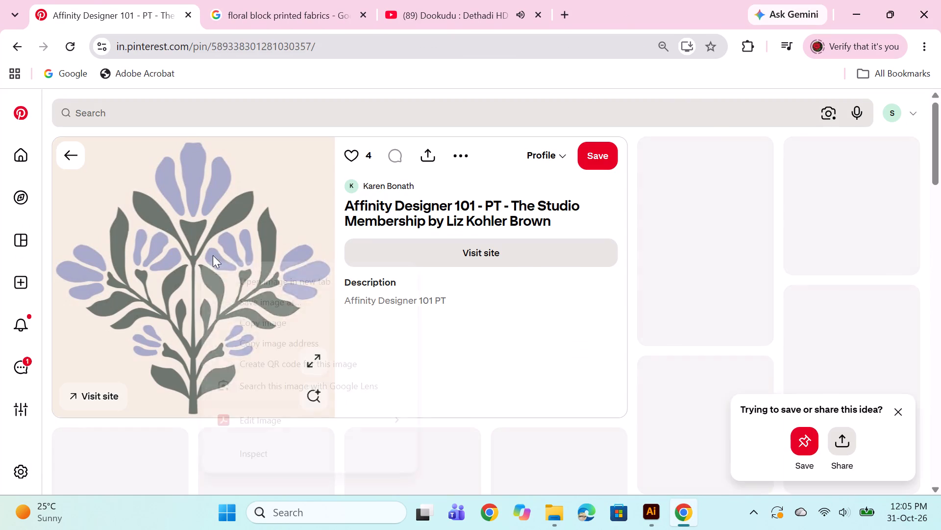
pyautogui.click(264, 323)
# Back in Illustrator, paste the flower image into the new document and scale it about its centre to about 3.8 in wide.
pyautogui.click(659, 513)
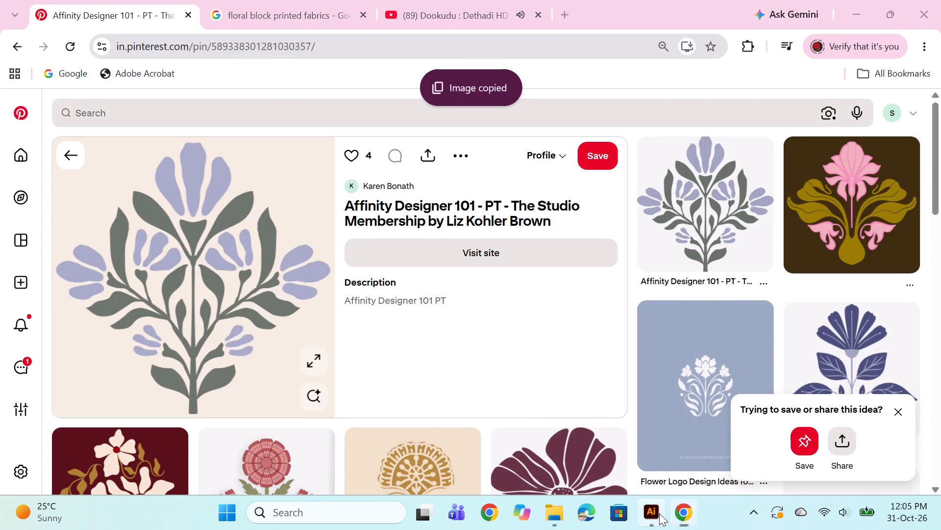
pyautogui.hotkey('ctrl', 'v')
pyautogui.keyDown('alt'); pyautogui.scroll(-2, 417, 221); pyautogui.keyUp('alt')
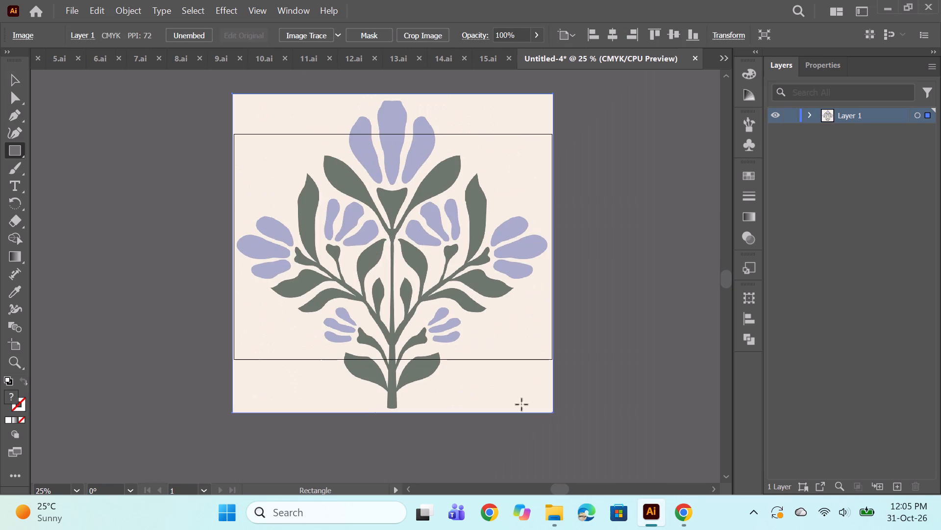
pyautogui.click(8, 71)
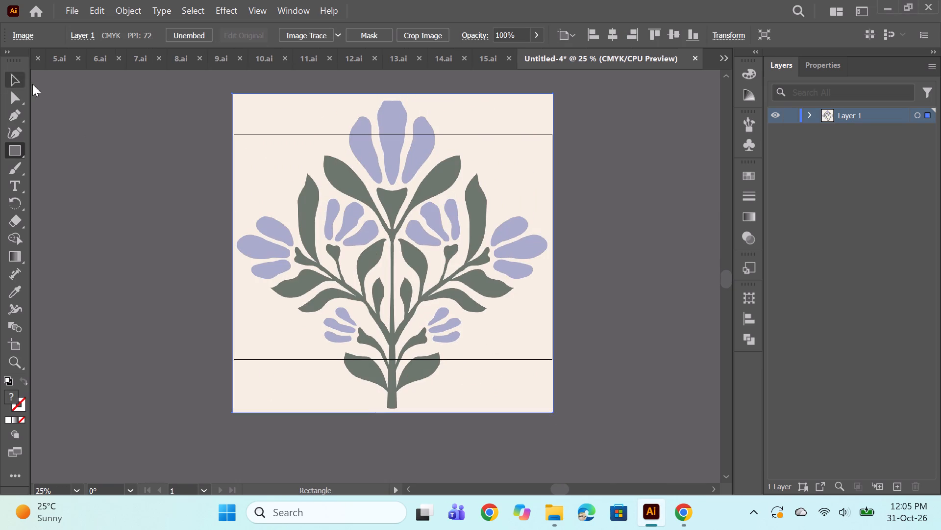
pyautogui.doubleClick(26, 82)
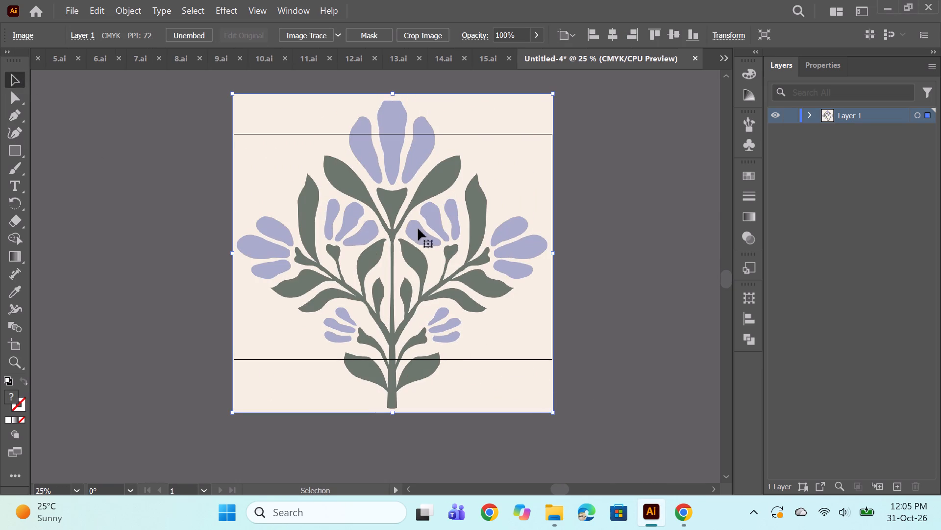
pyautogui.keyDown('alt'); pyautogui.keyDown('shift'); pyautogui.moveTo(553, 412); pyautogui.dragTo(486, 310); pyautogui.keyUp('shift'); pyautogui.keyUp('alt')
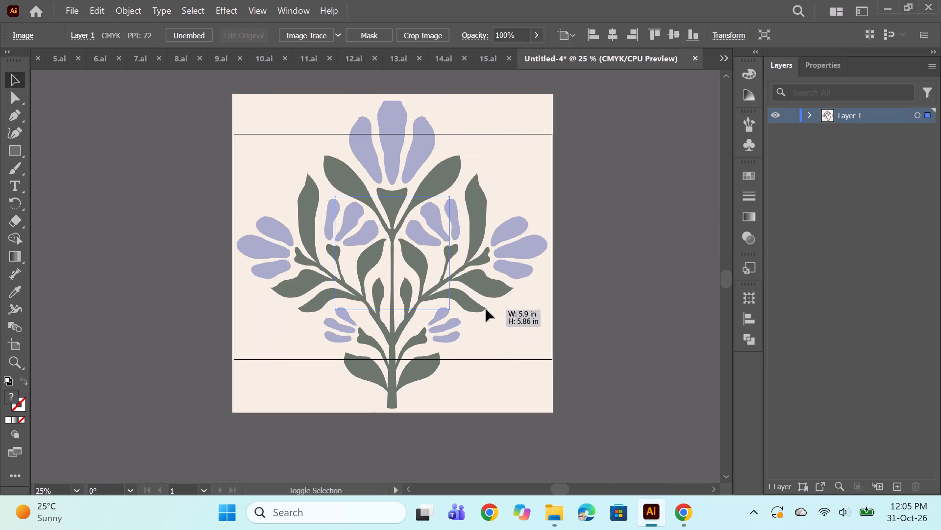
pyautogui.keyDown('alt'); pyautogui.scroll(1, 401, 232); pyautogui.keyUp('alt')
pyautogui.keyDown('alt'); pyautogui.keyDown('shift'); pyautogui.moveTo(467, 337); pyautogui.dragTo(440, 308); pyautogui.keyUp('shift'); pyautogui.keyUp('alt')
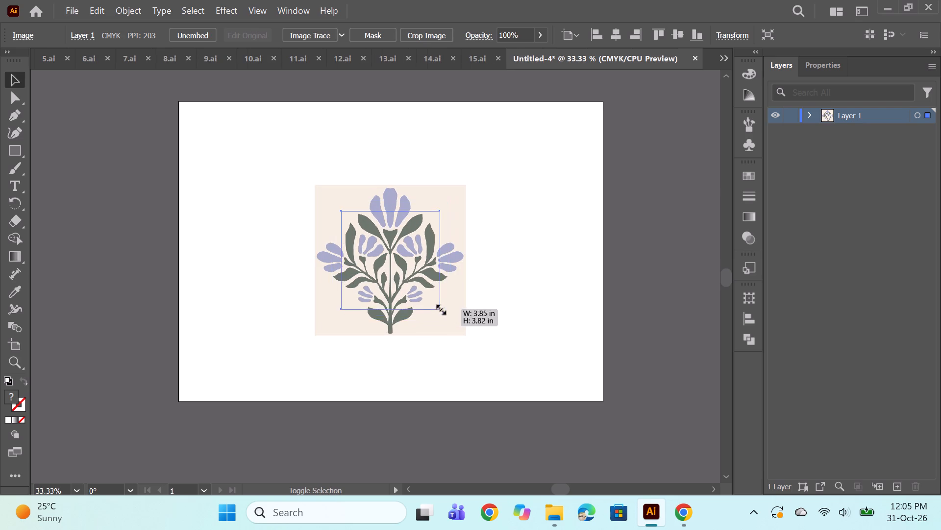
pyautogui.keyDown('alt'); pyautogui.keyDown('shift'); pyautogui.moveTo(440, 308); pyautogui.dragTo(439, 308); pyautogui.keyUp('shift'); pyautogui.keyUp('alt')
pyautogui.click(559, 311)
# Examine the petals, leaves and stem of the pasted lavender flower image up close.
pyautogui.keyDown('alt'); pyautogui.scroll(3, 426, 239); pyautogui.keyUp('alt')
pyautogui.press('space')
pyautogui.press('space')
pyautogui.press('space')
pyautogui.press('space')
pyautogui.press('space')
pyautogui.press('space')
pyautogui.moveTo(479, 262); pyautogui.dragTo(514, 239)
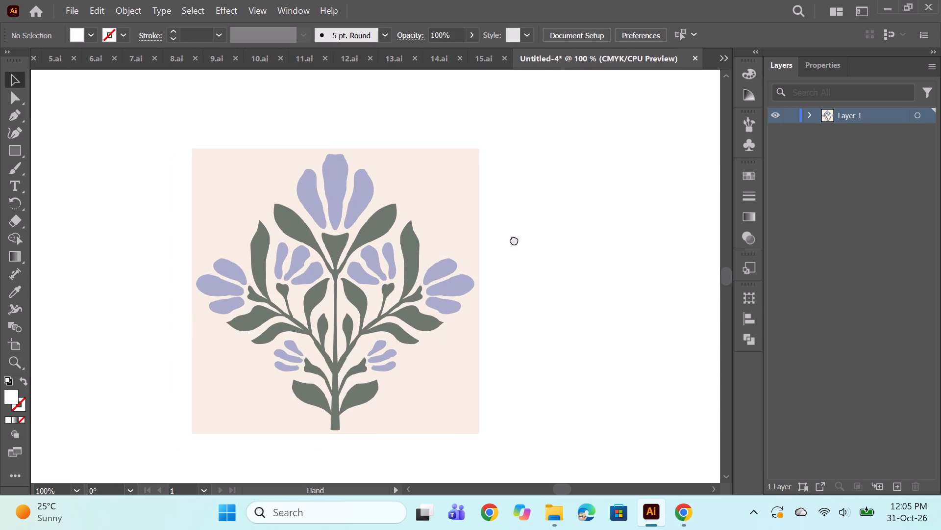
pyautogui.moveTo(514, 239); pyautogui.dragTo(539, 227)
pyautogui.keyDown('alt'); pyautogui.scroll(1, 391, 231); pyautogui.keyUp('alt')
pyautogui.scroll(1, 359, 332)
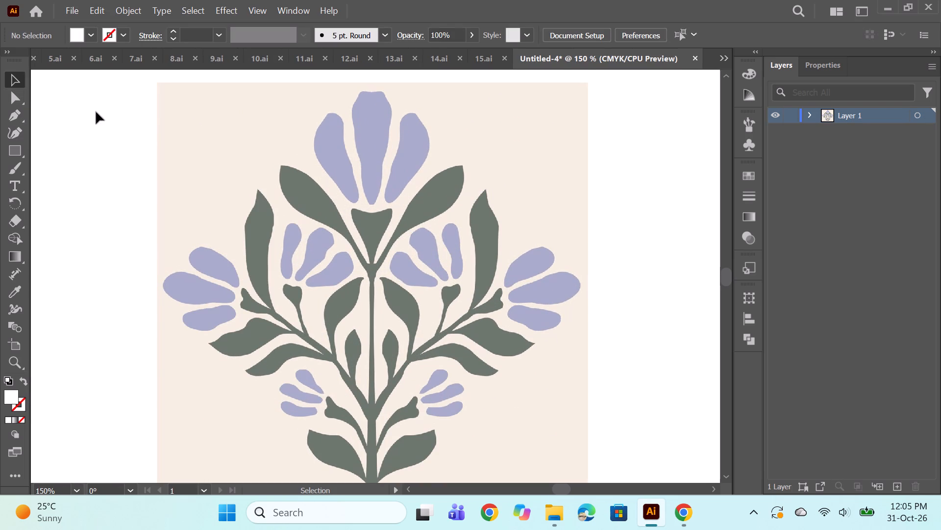
pyautogui.scroll(-3, 260, 162)
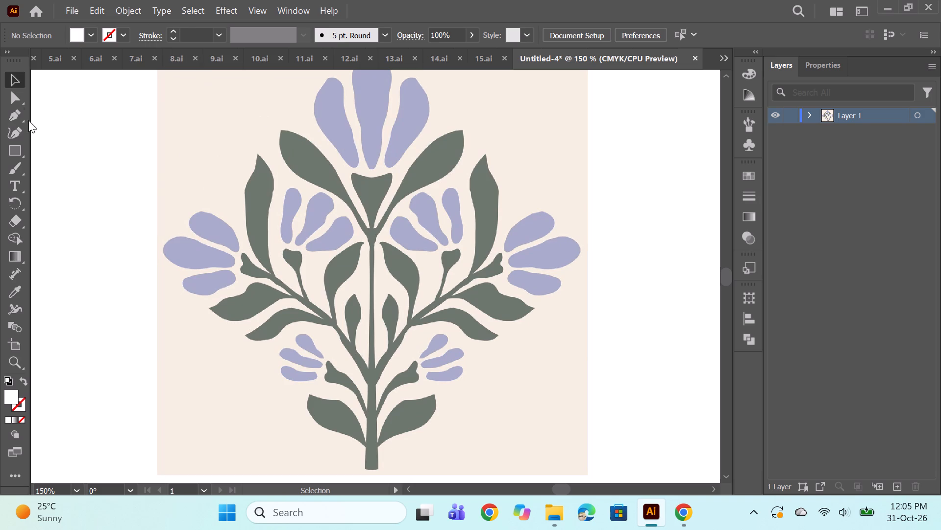
# Start a Pen tool path on the left edge of the green cup-shaped calyx beneath the top flower.
pyautogui.click(10, 106)
pyautogui.click(14, 119)
pyautogui.scroll(-2, 449, 239)
pyautogui.scroll(1, 369, 186)
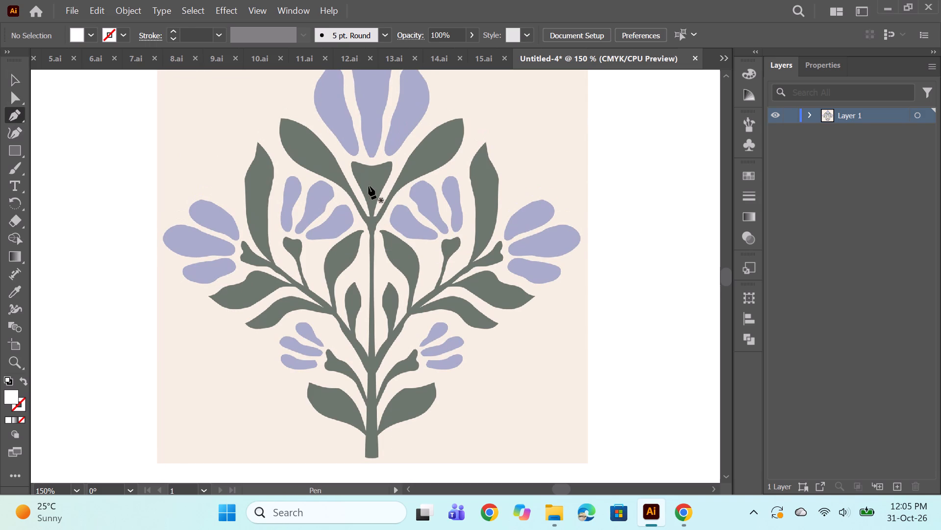
pyautogui.scroll(2, 382, 201)
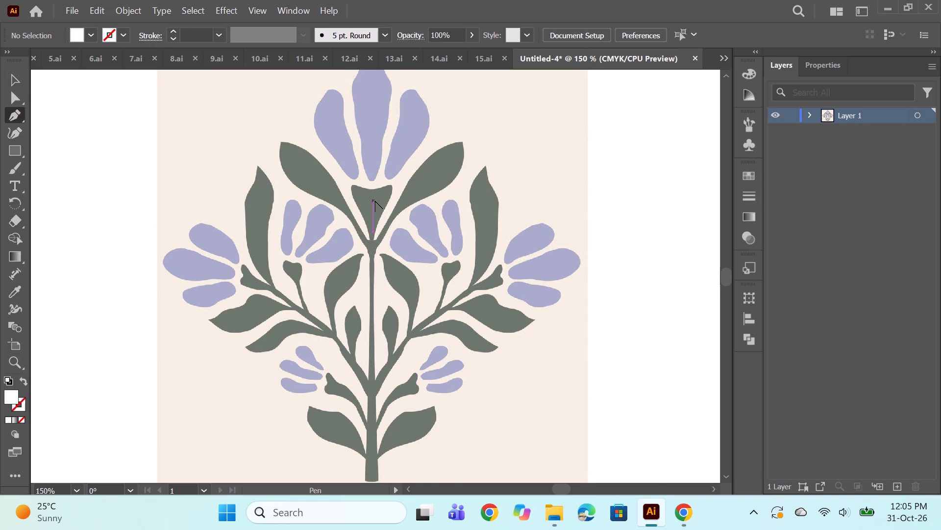
pyautogui.keyDown('alt'); pyautogui.scroll(2, 375, 201); pyautogui.keyUp('alt')
pyautogui.keyDown('alt'); pyautogui.scroll(-2, 359, 197); pyautogui.keyUp('alt')
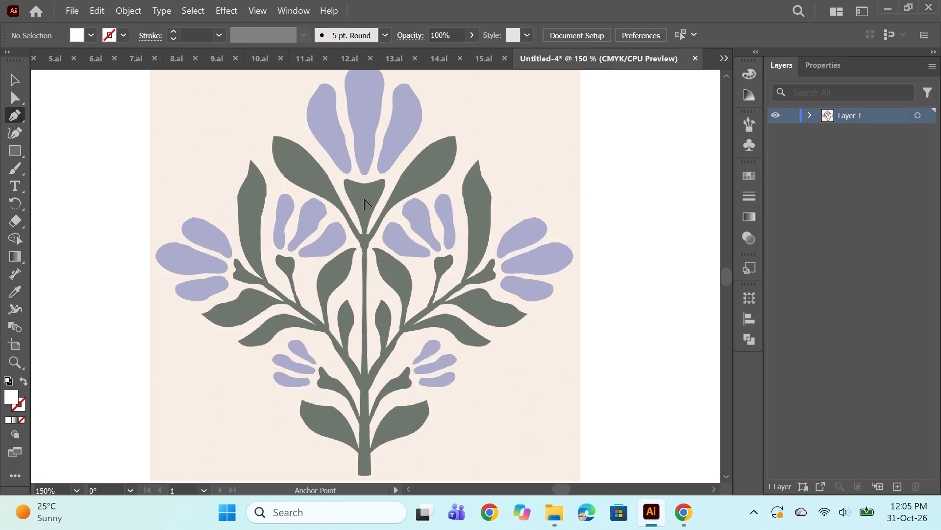
pyautogui.keyDown('alt'); pyautogui.scroll(-1, 364, 199); pyautogui.keyUp('alt')
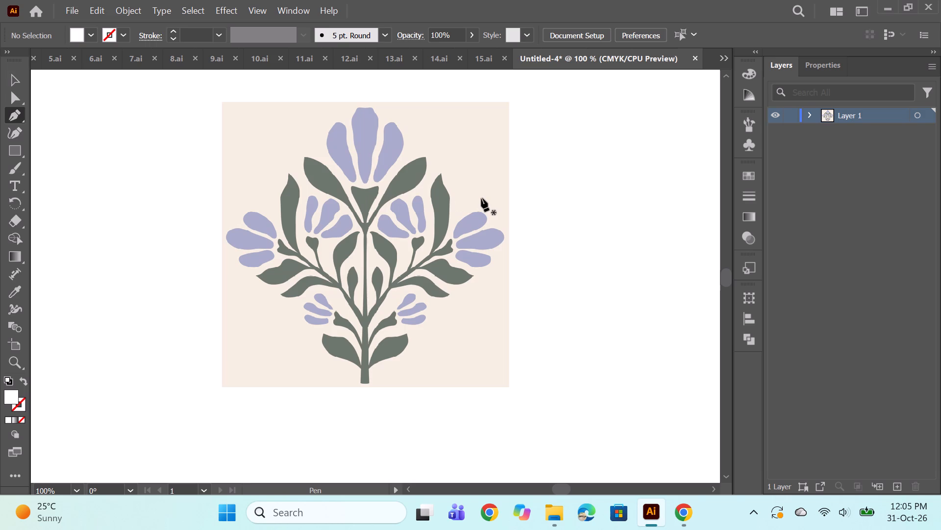
pyautogui.scroll(2, 477, 207)
pyautogui.keyDown('alt'); pyautogui.scroll(2, 336, 215); pyautogui.keyUp('alt')
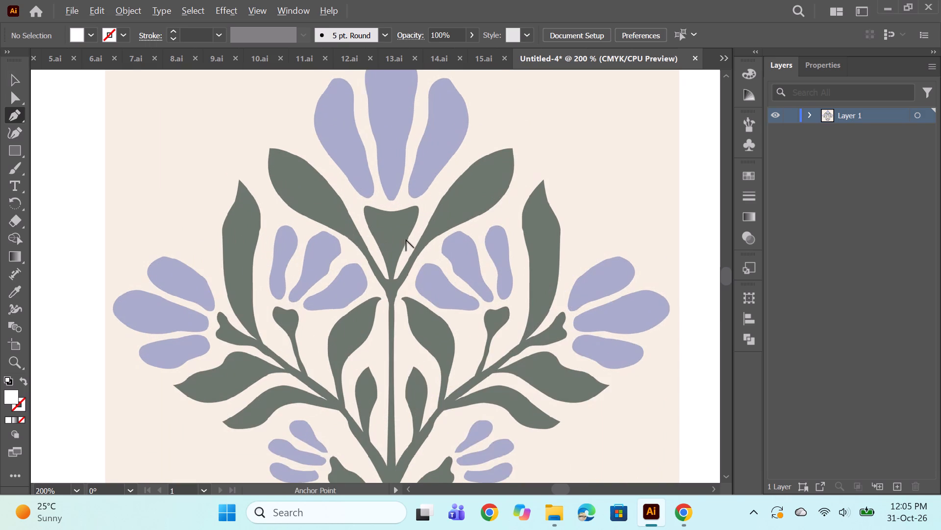
pyautogui.keyDown('alt'); pyautogui.scroll(2, 406, 239); pyautogui.keyUp('alt')
pyautogui.keyDown('alt'); pyautogui.scroll(-3, 418, 234); pyautogui.keyUp('alt')
pyautogui.keyDown('alt'); pyautogui.scroll(1, 404, 212); pyautogui.keyUp('alt')
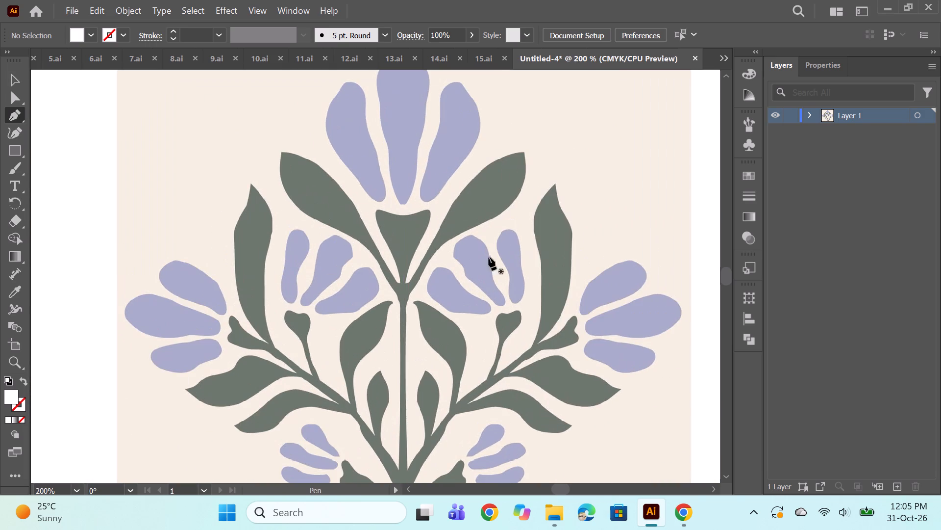
pyautogui.keyDown('alt'); pyautogui.scroll(2, 436, 245); pyautogui.keyUp('alt')
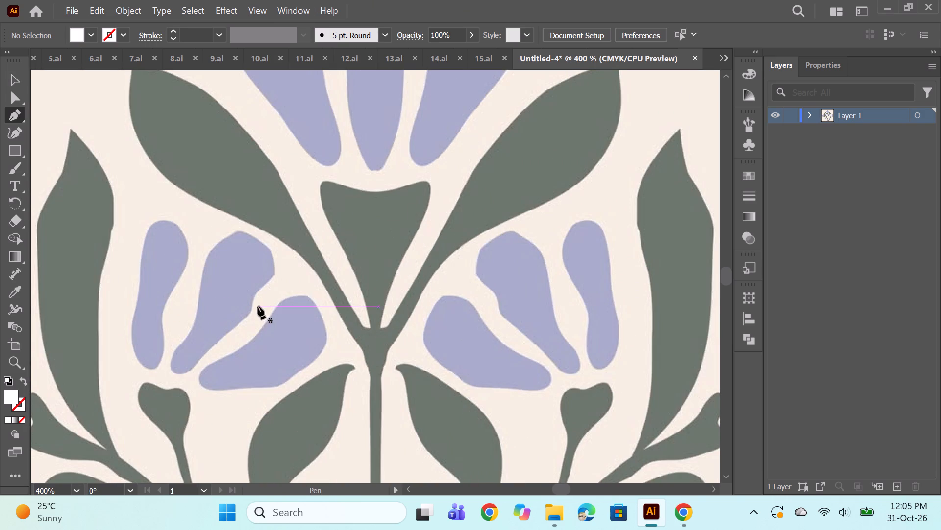
pyautogui.click(334, 232)
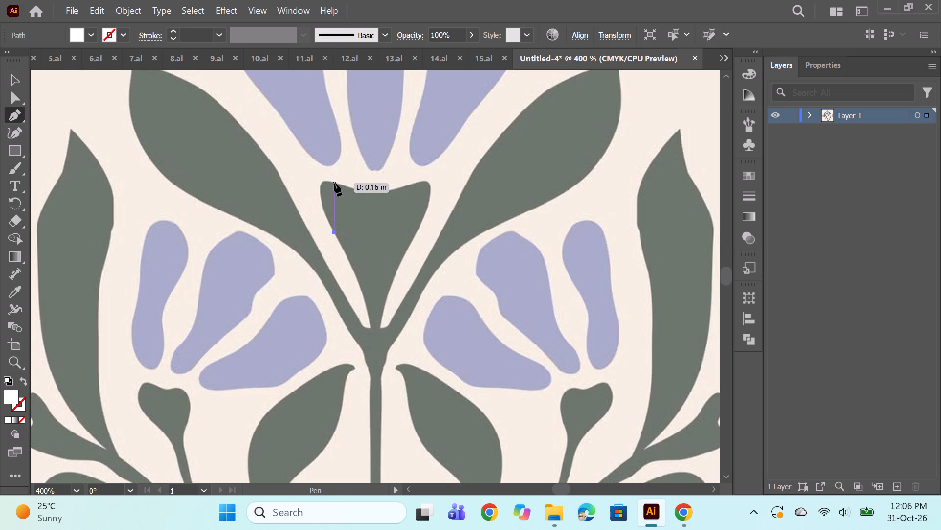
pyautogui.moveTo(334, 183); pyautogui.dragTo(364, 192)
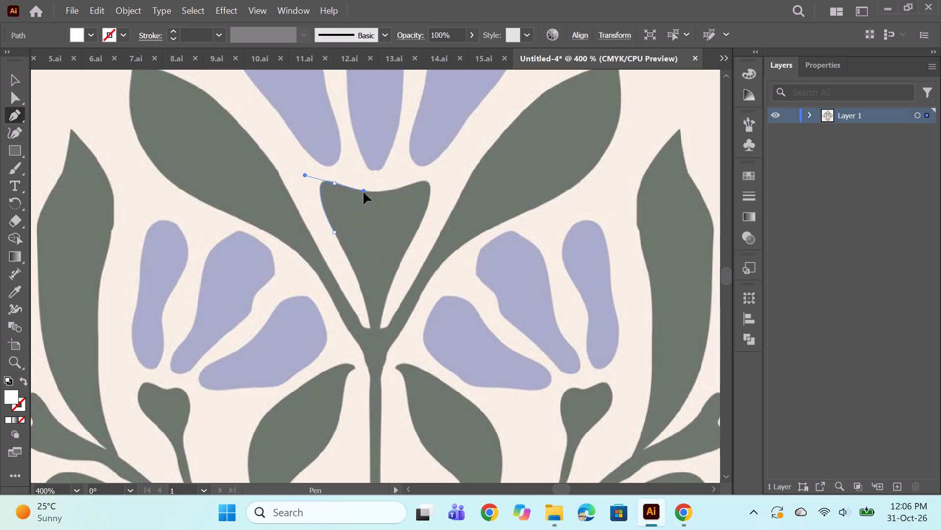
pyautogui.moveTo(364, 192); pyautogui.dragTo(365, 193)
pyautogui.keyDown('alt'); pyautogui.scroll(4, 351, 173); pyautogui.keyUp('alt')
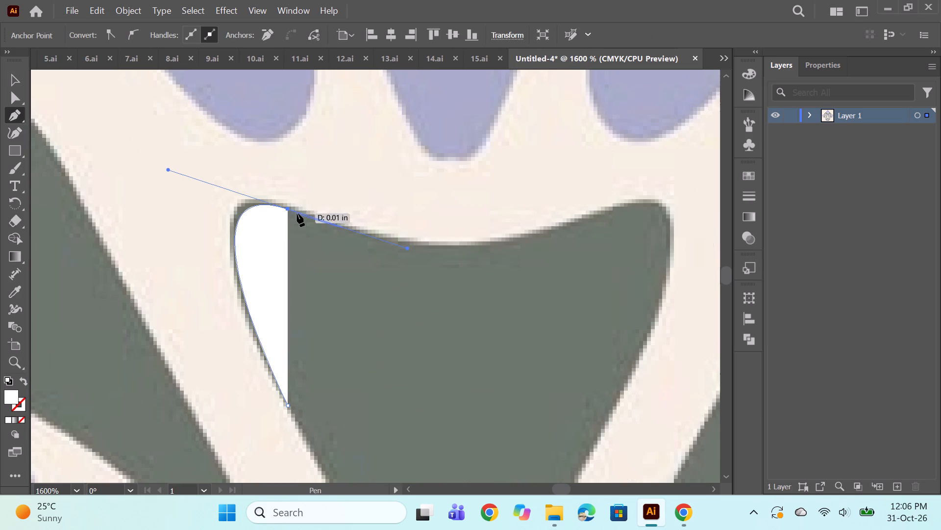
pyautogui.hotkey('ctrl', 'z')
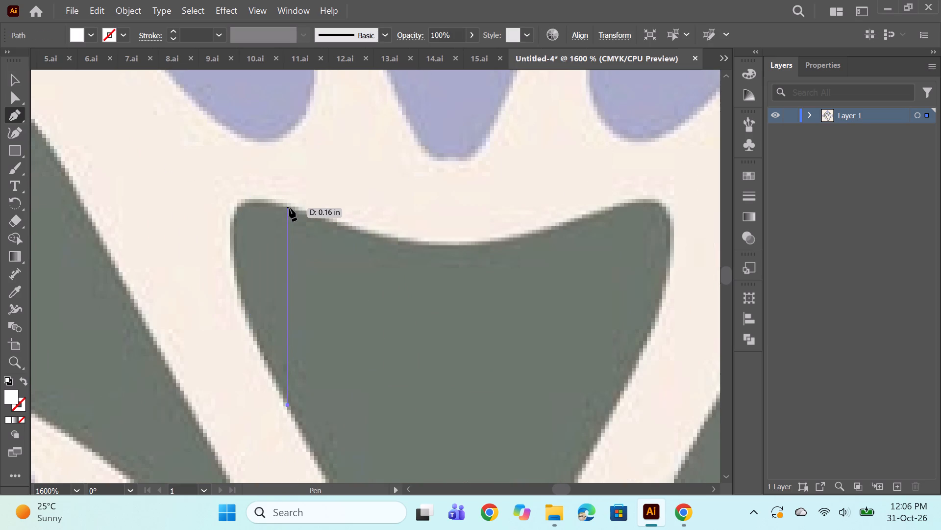
# Trace the calyx's rounded upper-left corner and concave top edge with curved segments, retracting the outgoing handle at each anchor.
pyautogui.moveTo(289, 207); pyautogui.dragTo(422, 265)
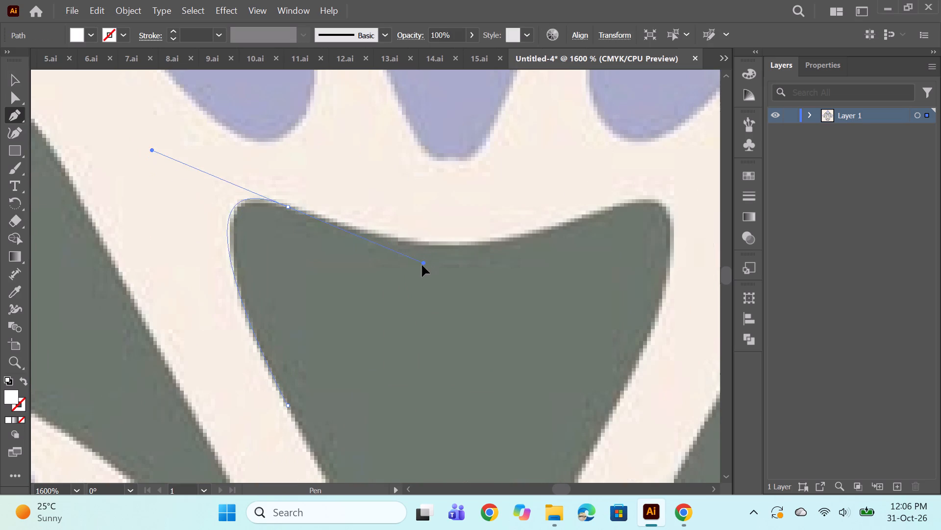
pyautogui.moveTo(422, 265); pyautogui.dragTo(415, 259)
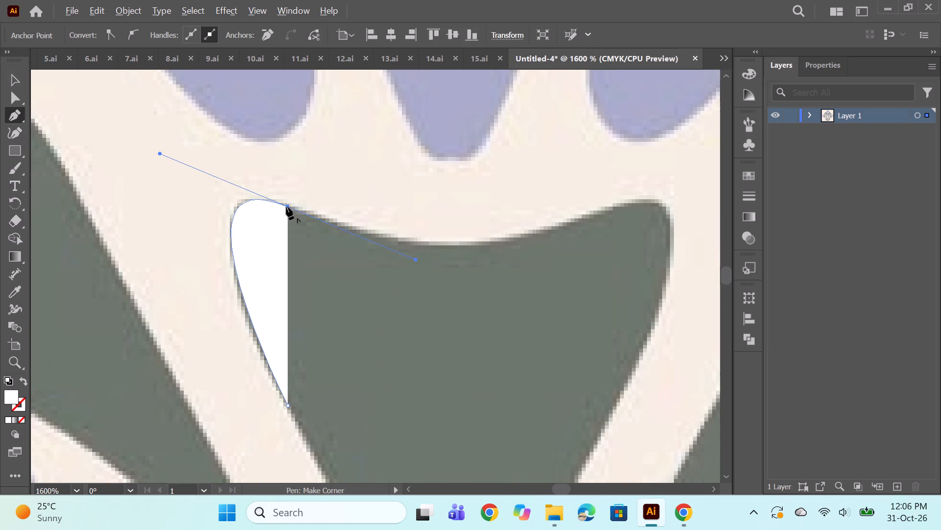
pyautogui.keyDown('alt'); pyautogui.click(289, 206); pyautogui.keyUp('alt')
pyautogui.moveTo(586, 216); pyautogui.dragTo(693, 180)
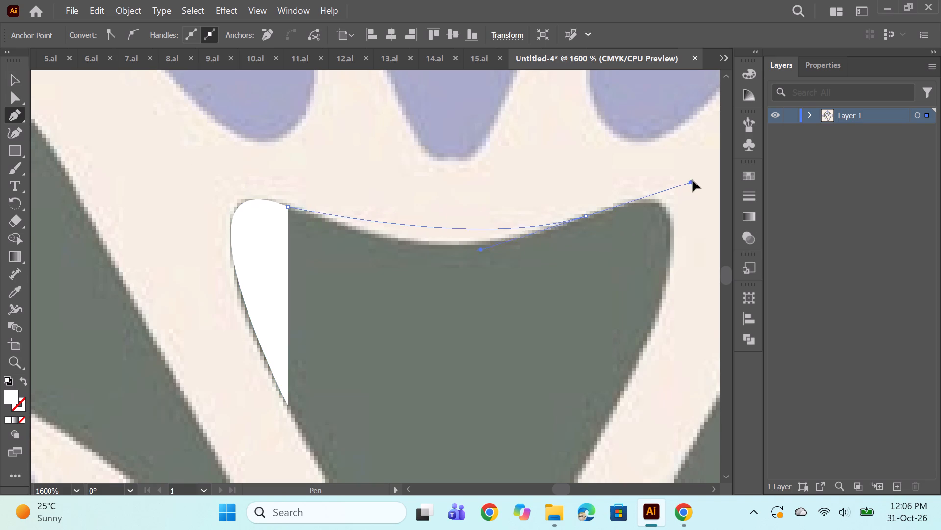
pyautogui.moveTo(693, 180); pyautogui.dragTo(431, 144)
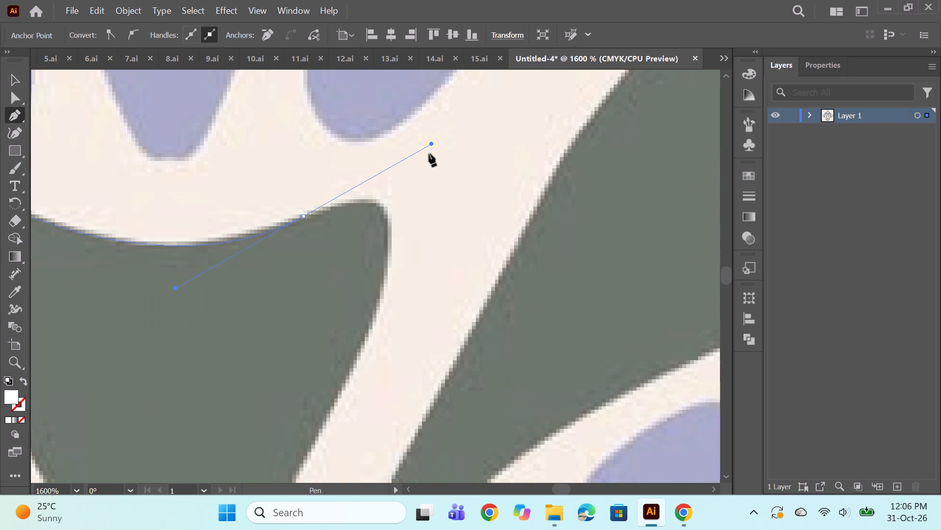
pyautogui.keyDown('alt'); pyautogui.click(303, 216); pyautogui.keyUp('alt')
# Continue the path around the calyx's upper-right corner to an anchor partway down its right edge, retracting the outgoing handle.
pyautogui.keyDown('alt'); pyautogui.scroll(-2, 418, 265); pyautogui.keyUp('alt')
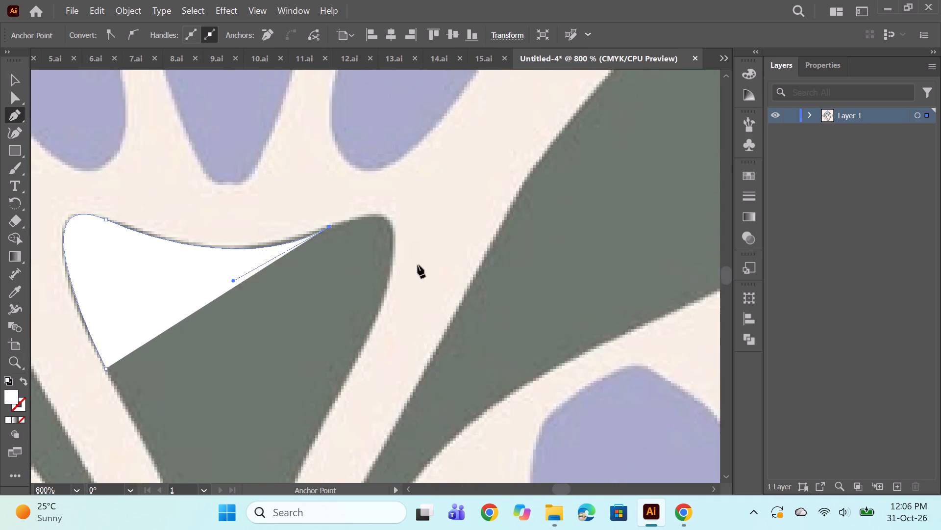
pyautogui.press('space')
pyautogui.moveTo(356, 309); pyautogui.dragTo(466, 282)
pyautogui.keyDown('alt'); pyautogui.scroll(2, 487, 219); pyautogui.keyUp('alt')
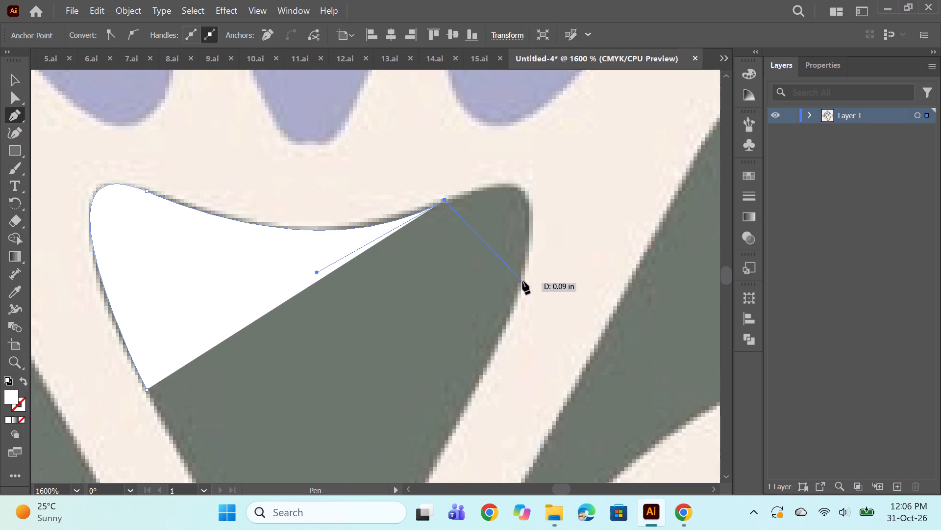
pyautogui.keyDown('alt'); pyautogui.scroll(-2, 510, 304); pyautogui.keyUp('alt')
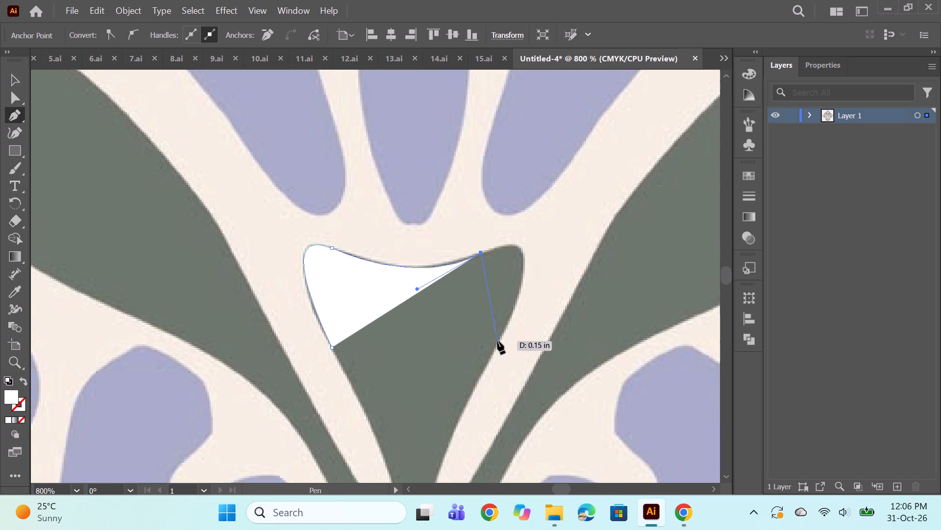
pyautogui.moveTo(497, 341); pyautogui.dragTo(443, 450)
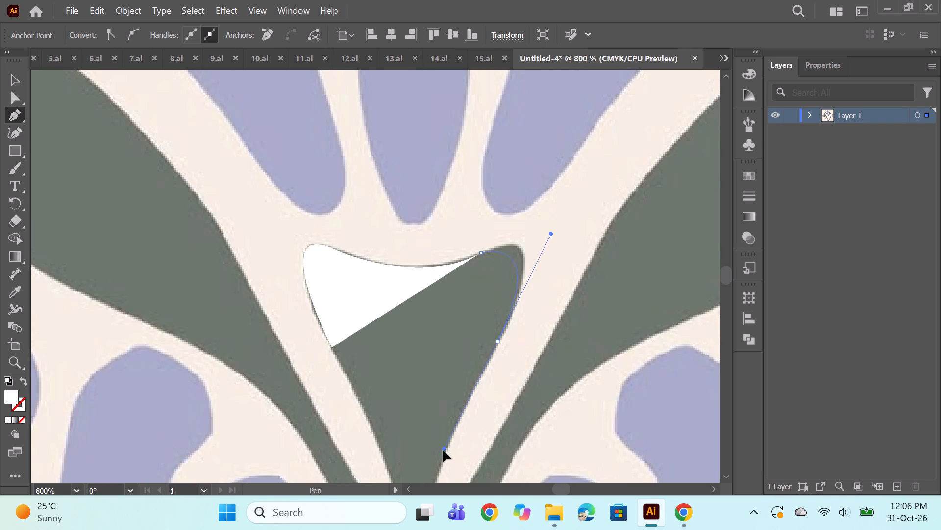
pyautogui.moveTo(443, 450); pyautogui.dragTo(432, 479)
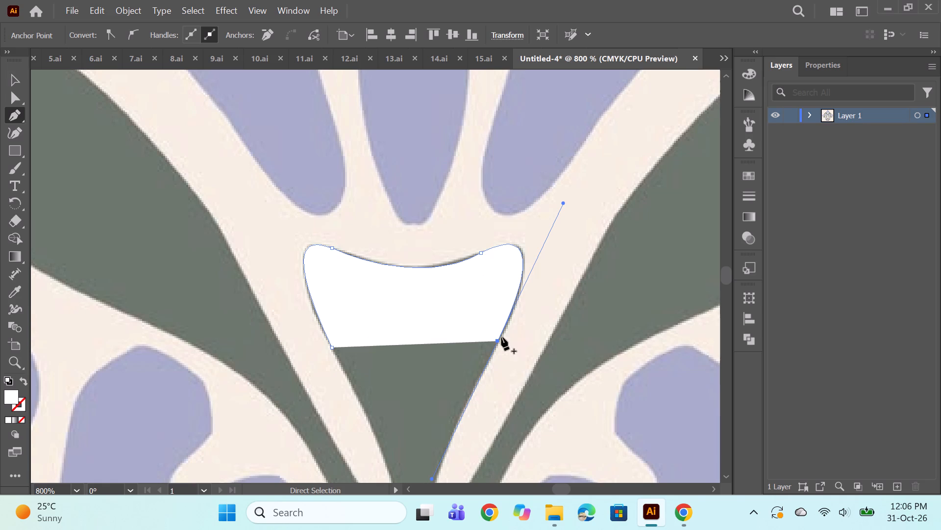
pyautogui.keyDown('alt'); pyautogui.click(496, 341); pyautogui.keyUp('alt')
# Curve the path down the calyx's right edge to where it meets the stem, retracting the outgoing handle.
pyautogui.scroll(-10, 526, 300)
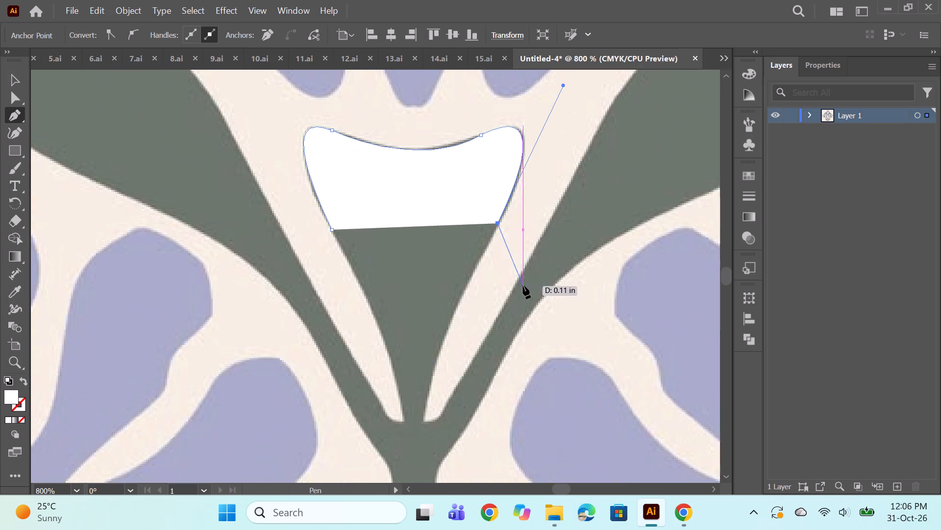
pyautogui.keyDown('alt'); pyautogui.scroll(-2, 520, 284); pyautogui.keyUp('alt')
pyautogui.scroll(-2, 473, 324)
pyautogui.scroll(2, 470, 385)
pyautogui.keyDown('alt'); pyautogui.scroll(1, 471, 378); pyautogui.keyUp('alt')
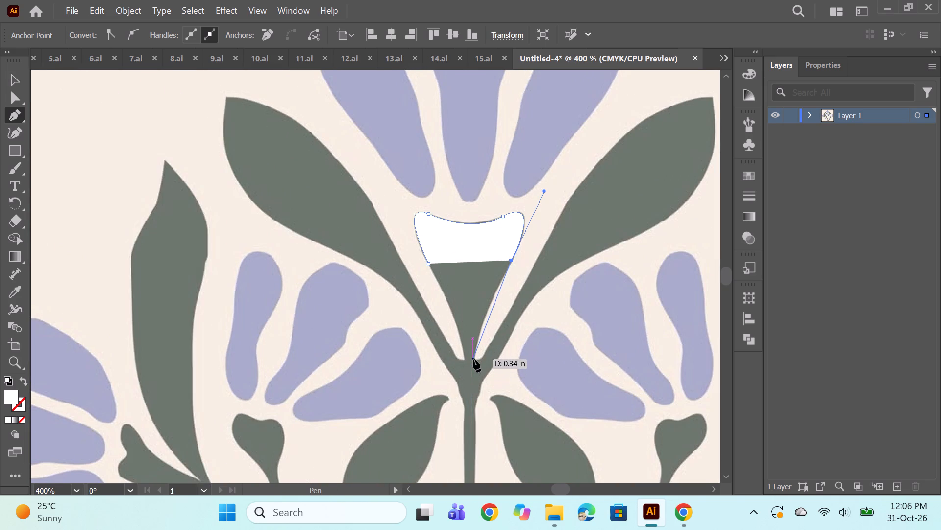
pyautogui.moveTo(473, 359); pyautogui.dragTo(470, 390)
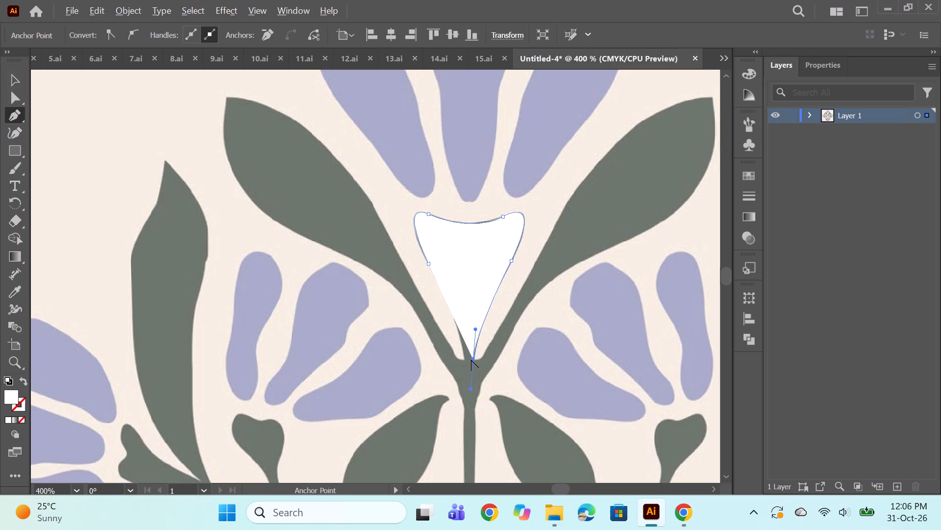
pyautogui.keyDown('alt'); pyautogui.click(473, 360); pyautogui.keyUp('alt')
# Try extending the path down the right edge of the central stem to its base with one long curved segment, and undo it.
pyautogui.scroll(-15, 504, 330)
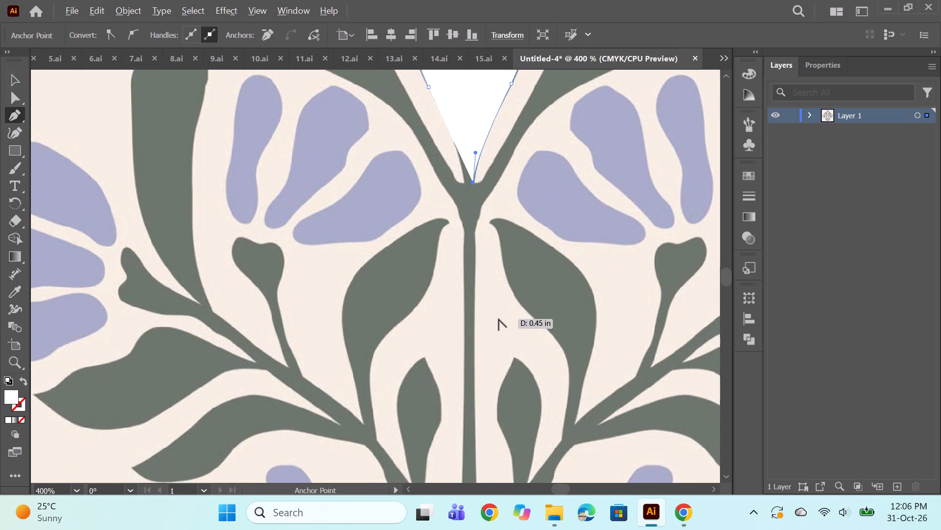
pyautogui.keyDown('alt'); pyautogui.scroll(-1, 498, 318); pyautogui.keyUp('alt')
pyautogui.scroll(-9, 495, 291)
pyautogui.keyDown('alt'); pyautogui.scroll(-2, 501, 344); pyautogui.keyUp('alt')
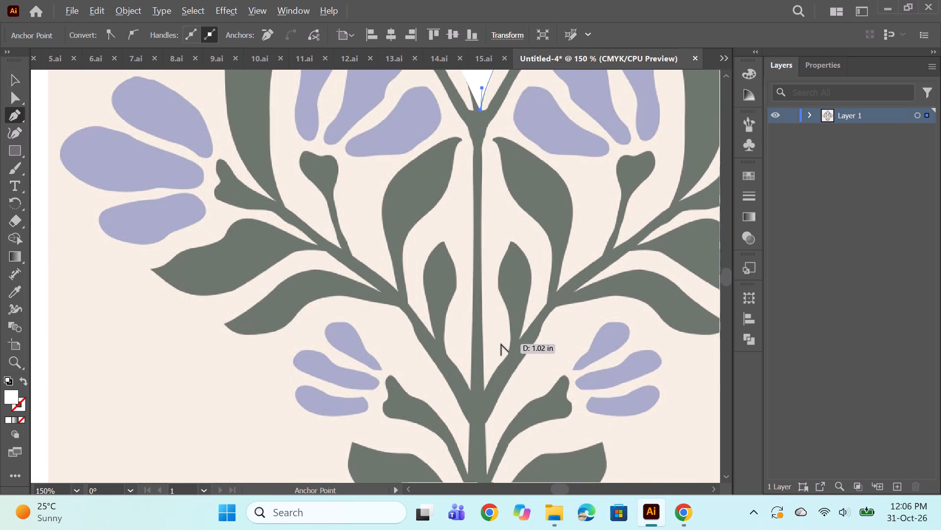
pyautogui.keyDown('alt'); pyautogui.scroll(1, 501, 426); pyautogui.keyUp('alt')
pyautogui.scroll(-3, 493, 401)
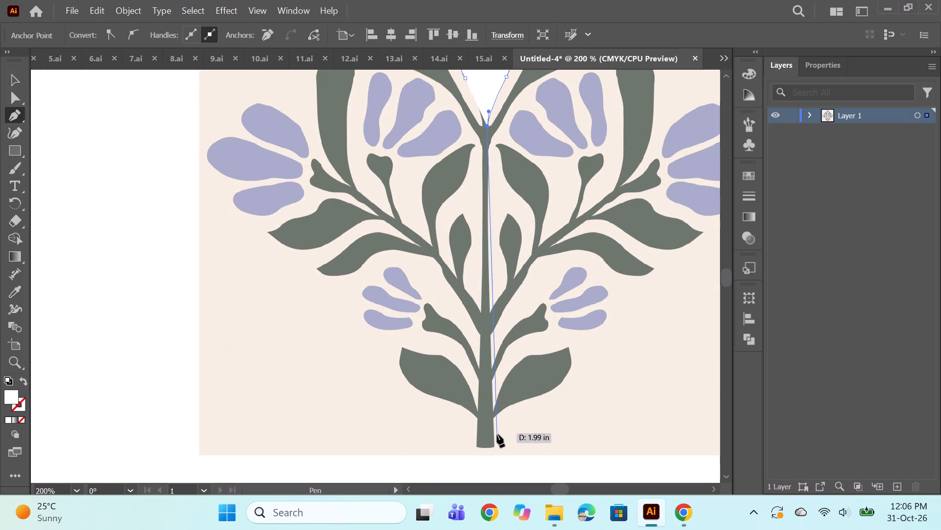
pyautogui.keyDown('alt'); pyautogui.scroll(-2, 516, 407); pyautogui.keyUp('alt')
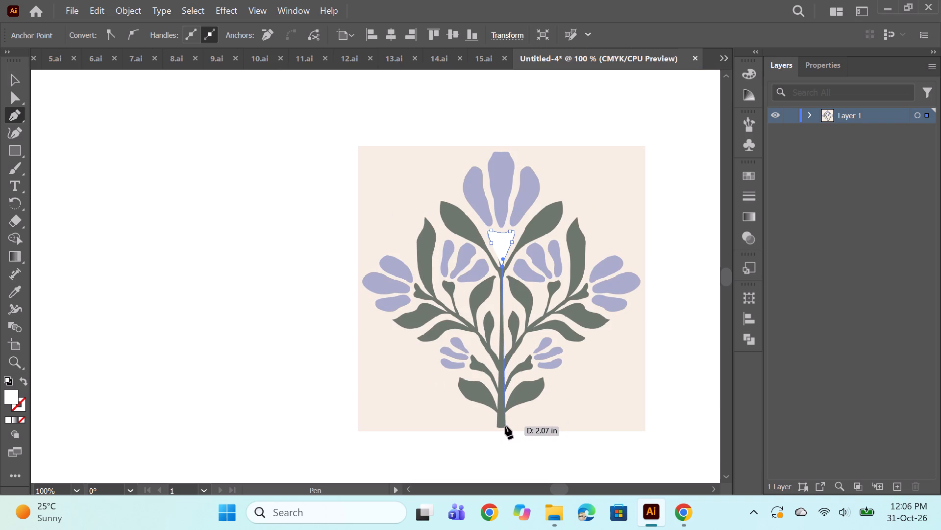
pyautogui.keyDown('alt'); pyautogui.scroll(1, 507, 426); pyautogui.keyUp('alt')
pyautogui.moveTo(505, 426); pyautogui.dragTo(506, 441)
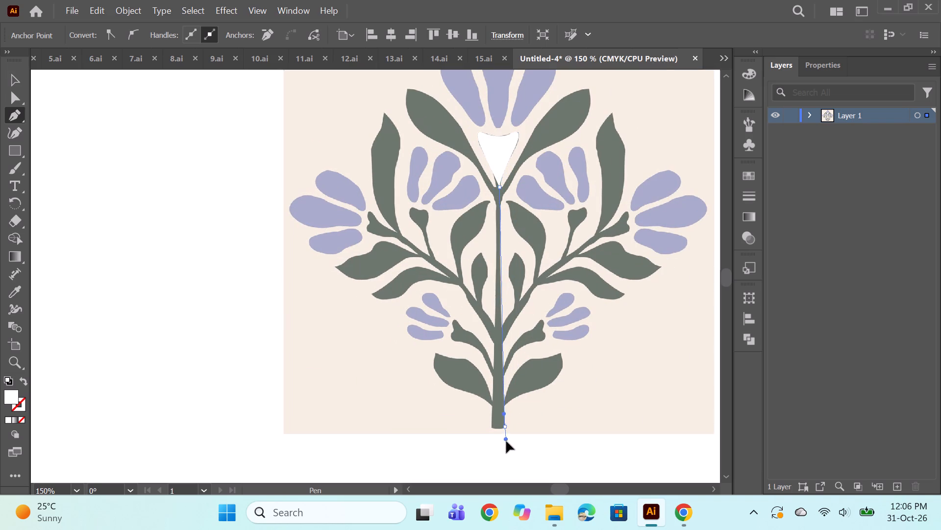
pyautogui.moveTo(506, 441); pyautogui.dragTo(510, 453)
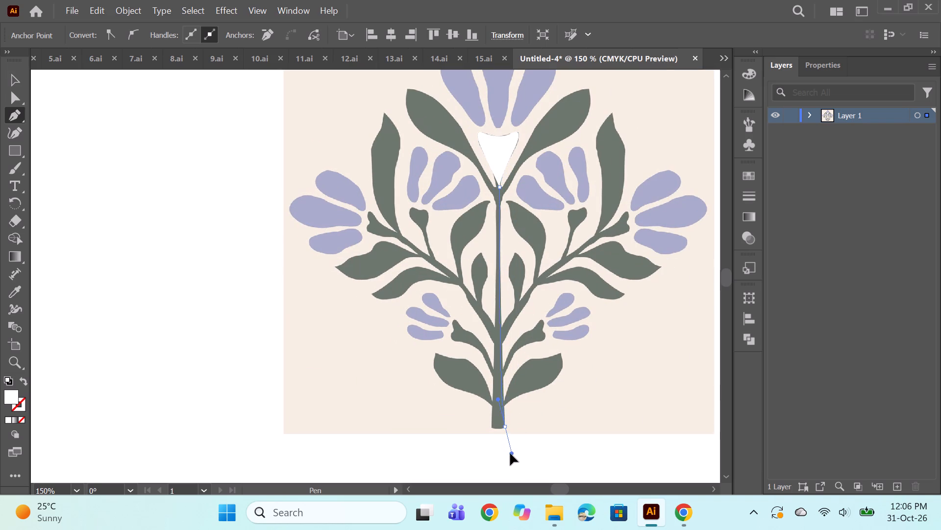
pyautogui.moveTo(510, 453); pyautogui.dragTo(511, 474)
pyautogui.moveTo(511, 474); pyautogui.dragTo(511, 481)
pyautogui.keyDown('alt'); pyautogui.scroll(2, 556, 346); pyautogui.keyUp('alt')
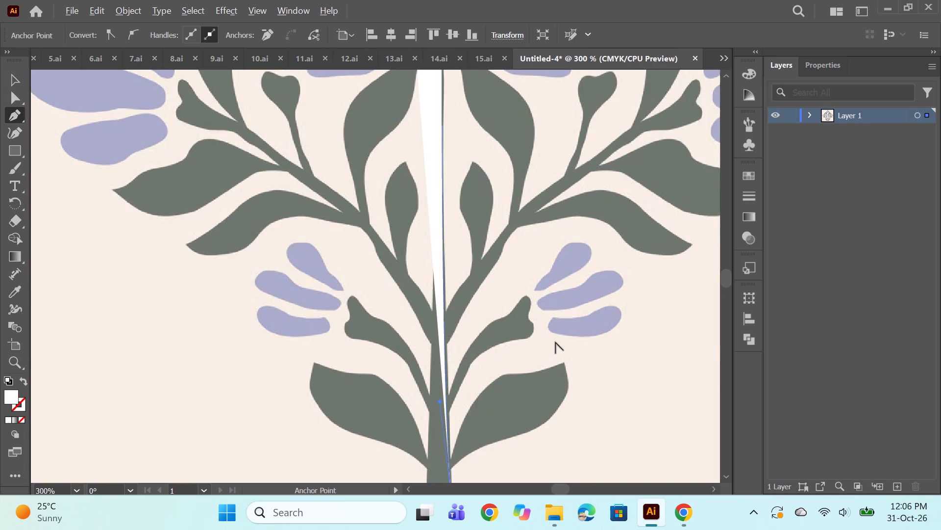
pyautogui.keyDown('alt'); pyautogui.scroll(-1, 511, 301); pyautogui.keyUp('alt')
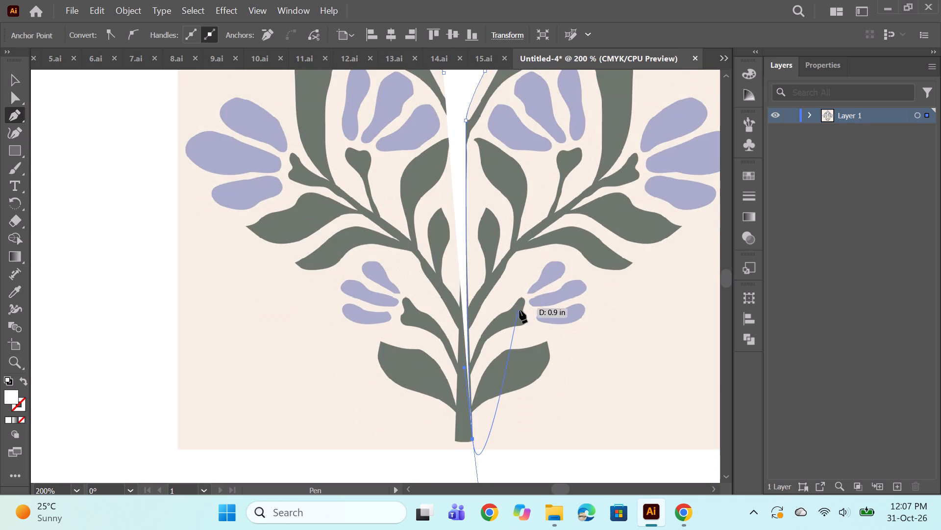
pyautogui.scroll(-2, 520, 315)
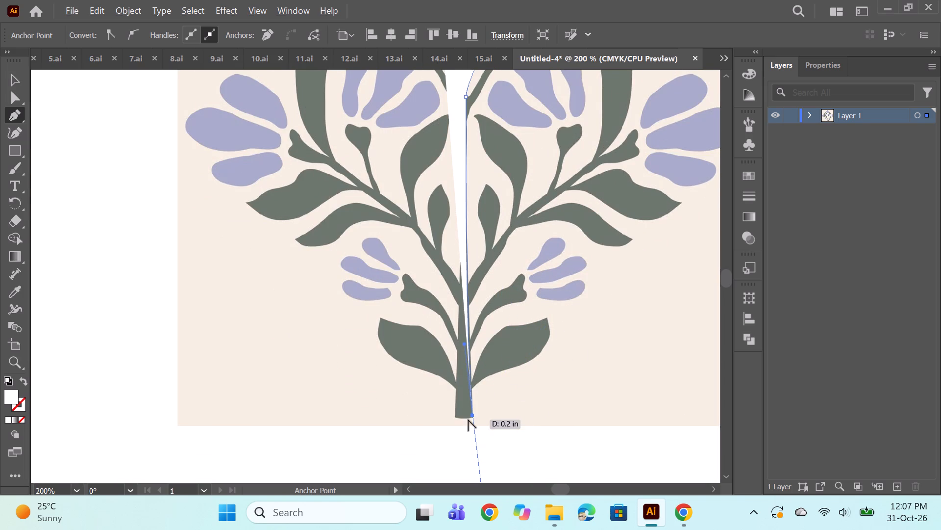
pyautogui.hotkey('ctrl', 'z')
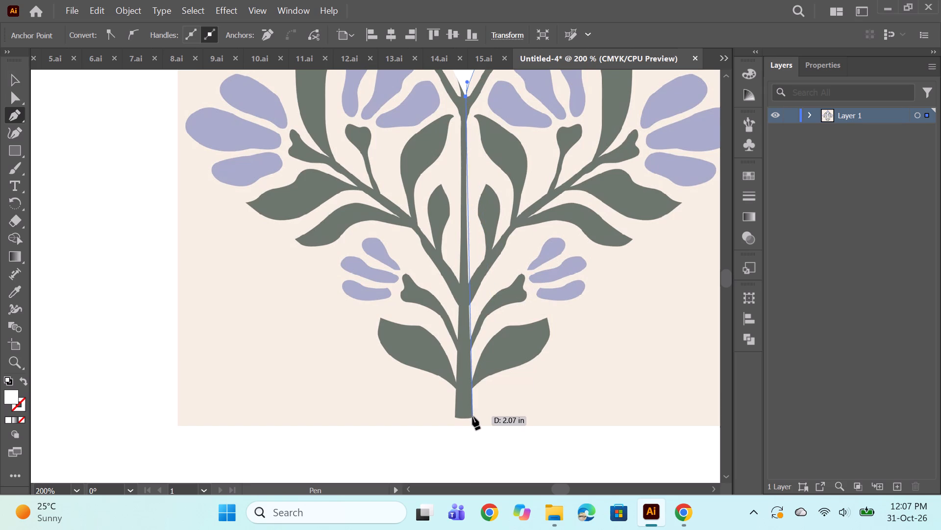
# Continue the path down the central stem's right edge to its bottom-right corner with a gentle curve, retracting the outgoing handle.
pyautogui.moveTo(472, 417); pyautogui.dragTo(475, 440)
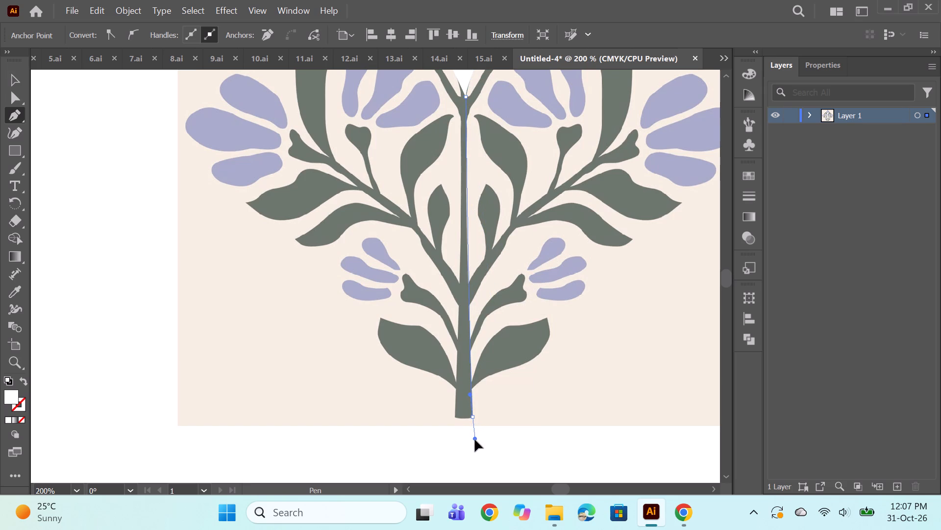
pyautogui.moveTo(475, 440); pyautogui.dragTo(477, 451)
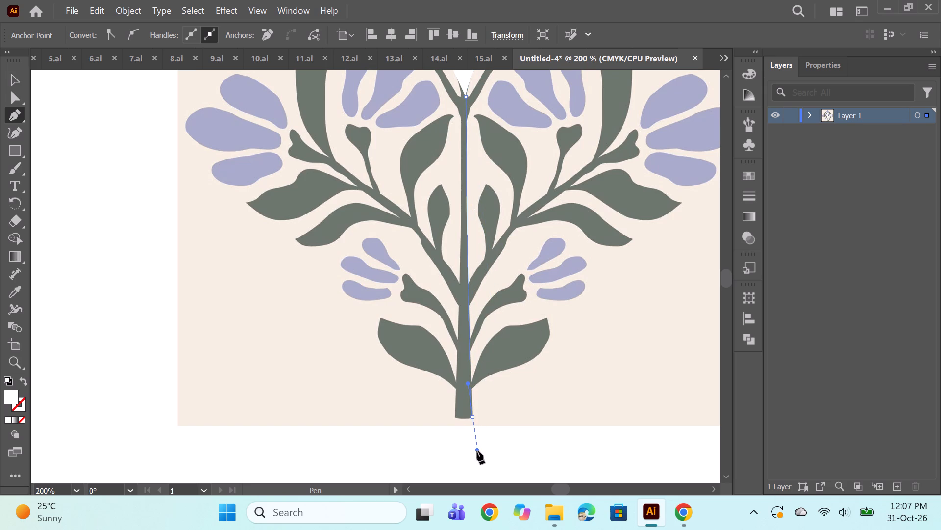
pyautogui.keyDown('alt'); pyautogui.click(471, 418); pyautogui.keyUp('alt')
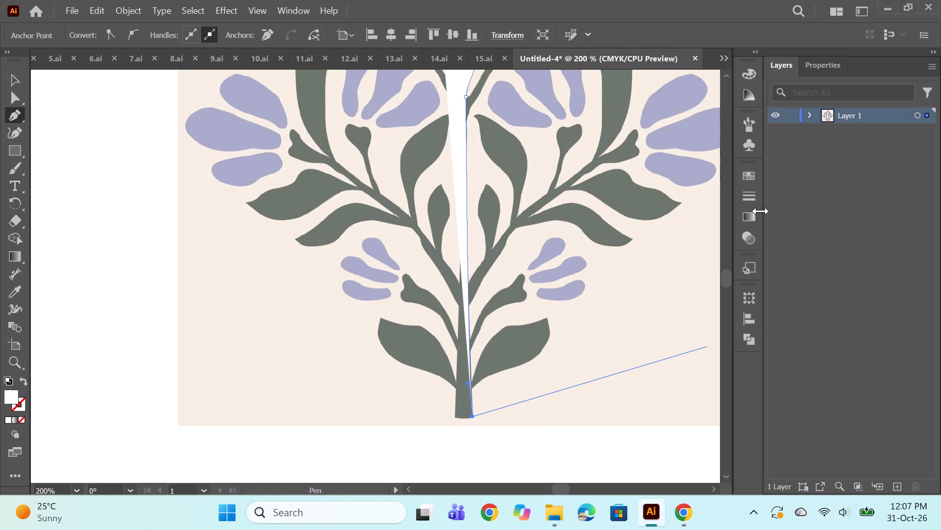
# Set the traced path's fill to None.
pyautogui.click(815, 58)
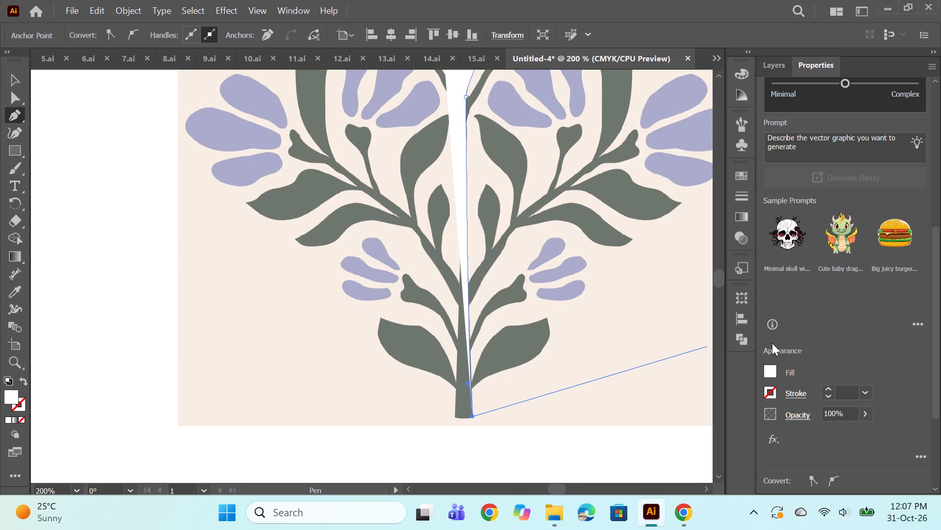
pyautogui.click(769, 371)
pyautogui.click(612, 232)
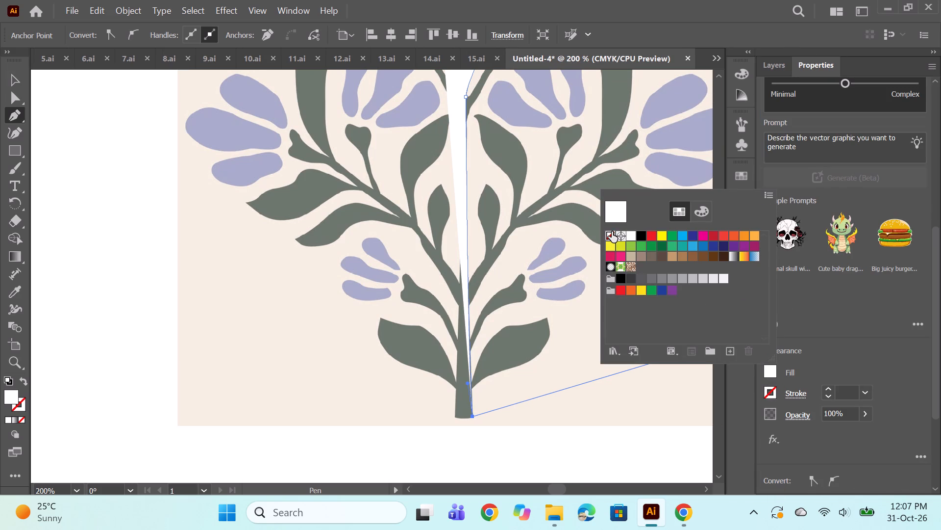
# Open the traced path's stroke colour for editing.
pyautogui.click(770, 392)
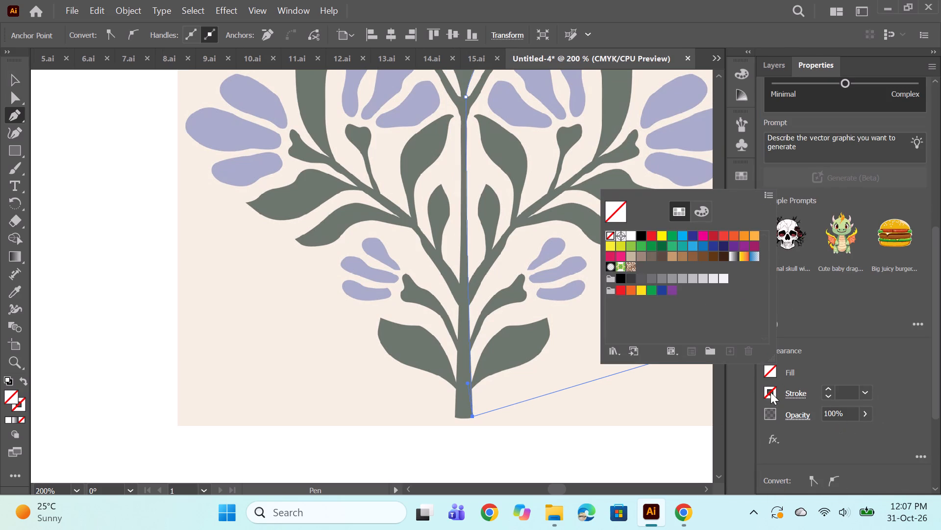